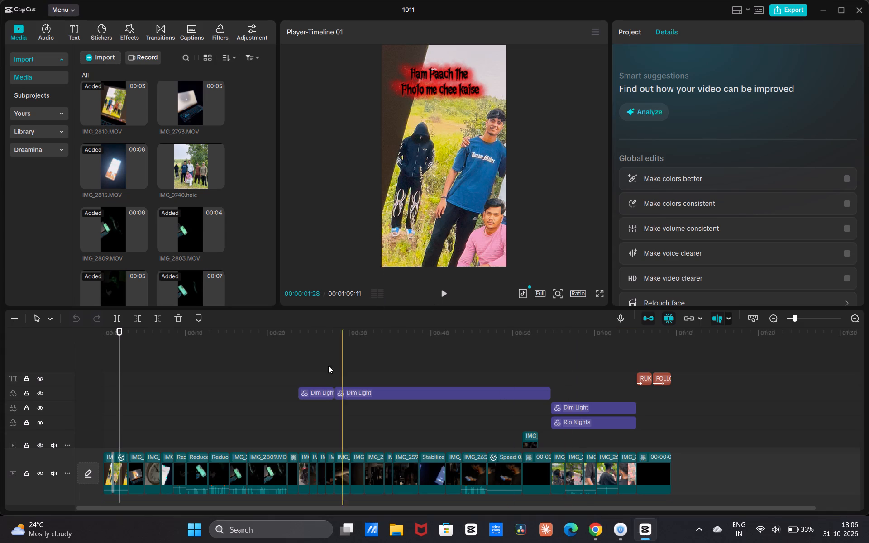
{"action": "scroll", "coordinate": [147, 387], "scroll_direction": "up", "scroll_amount": 3}
{"action": "scroll", "coordinate": [147, 387], "scroll_direction": "down", "scroll_amount": 6}
{"action": "scroll", "coordinate": [116, 424], "scroll_direction": "down", "scroll_amount": 1}
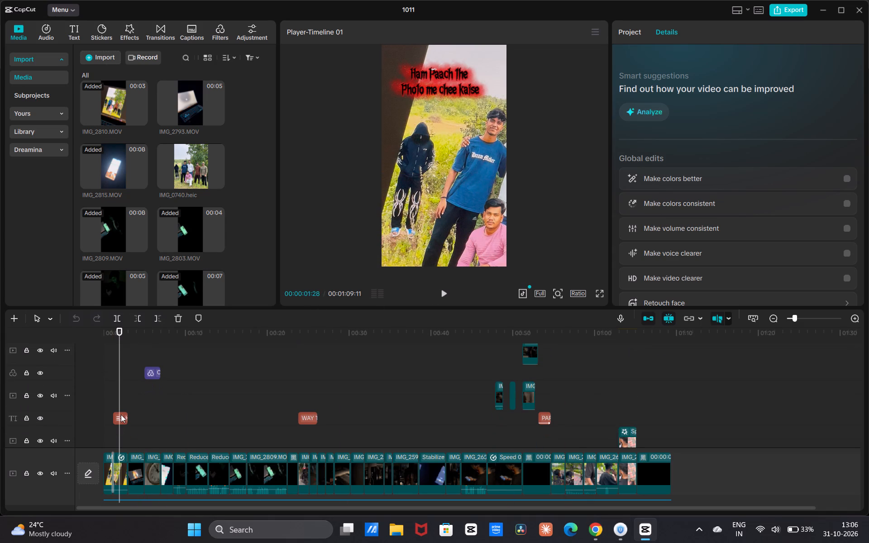
{"action": "left_click", "coordinate": [121, 414]}
{"action": "left_click", "coordinate": [714, 112]}
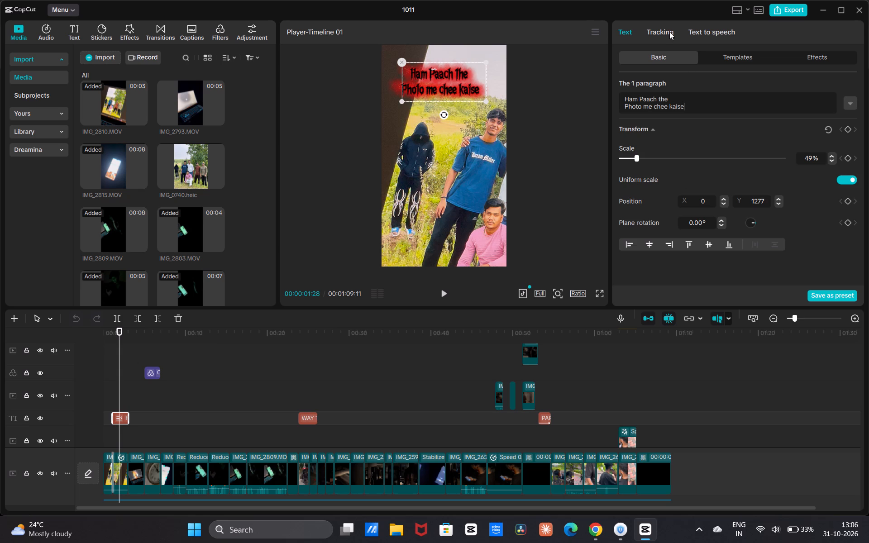
{"action": "scroll", "coordinate": [764, 153], "scroll_direction": "down", "scroll_amount": 1}
{"action": "scroll", "coordinate": [751, 104], "scroll_direction": "down", "scroll_amount": 4}
Browse the trending text effects for a stronger style for the opening title.
{"action": "left_click", "coordinate": [813, 56]}
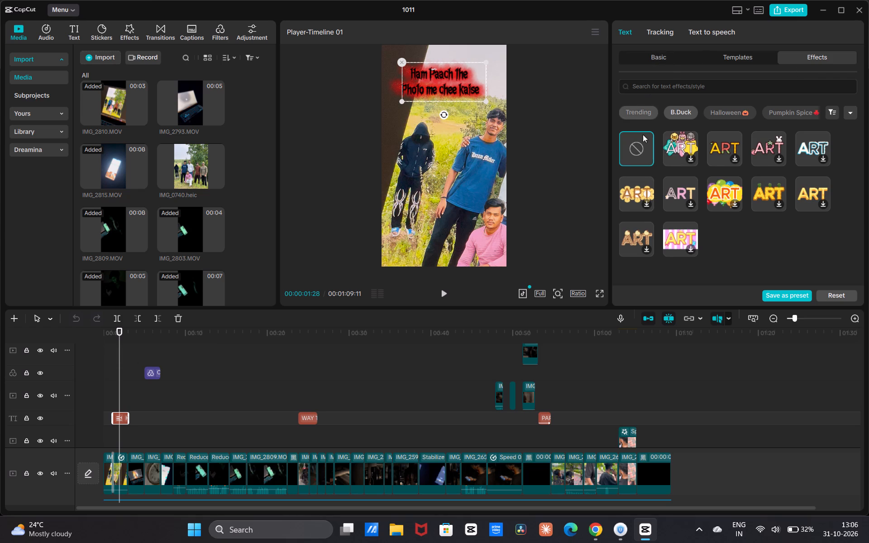
{"action": "left_click", "coordinate": [645, 109]}
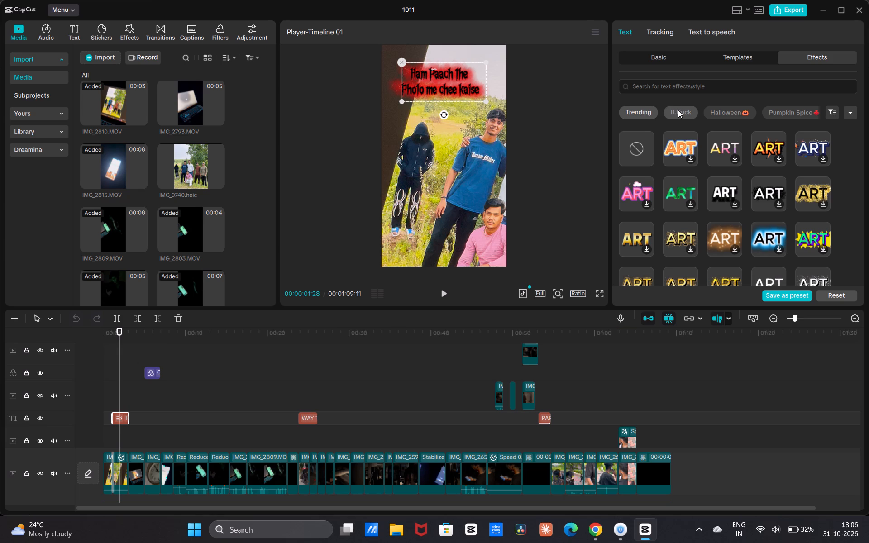
{"action": "scroll", "coordinate": [806, 228], "scroll_direction": "down", "scroll_amount": 5}
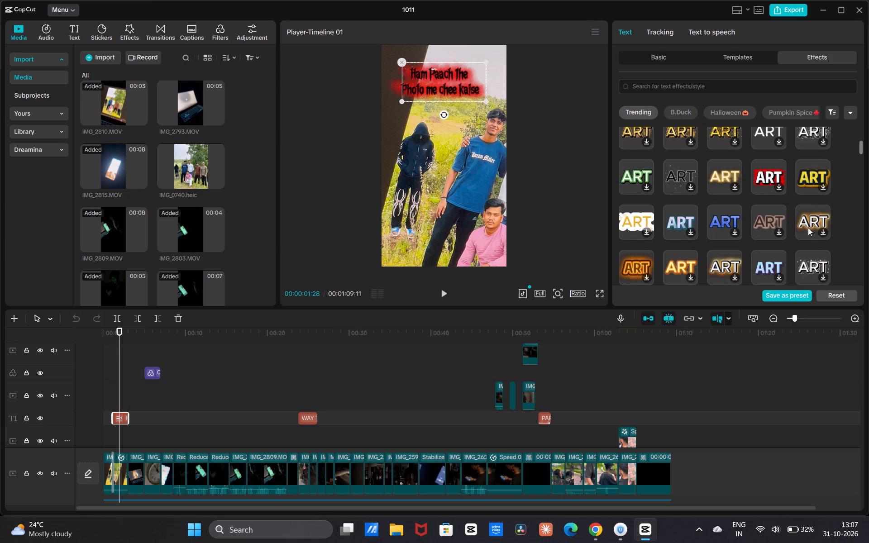
{"action": "scroll", "coordinate": [808, 228], "scroll_direction": "down", "scroll_amount": 3}
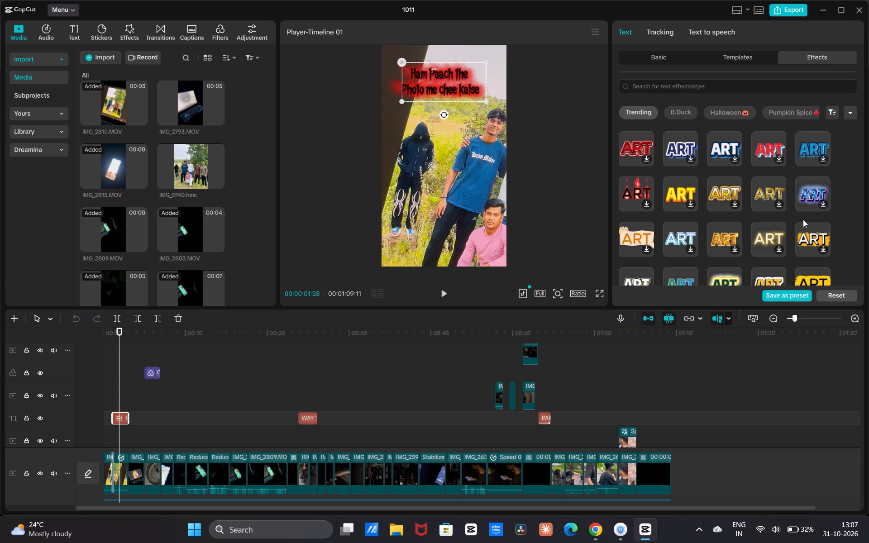
{"action": "scroll", "coordinate": [803, 219], "scroll_direction": "down", "scroll_amount": 6}
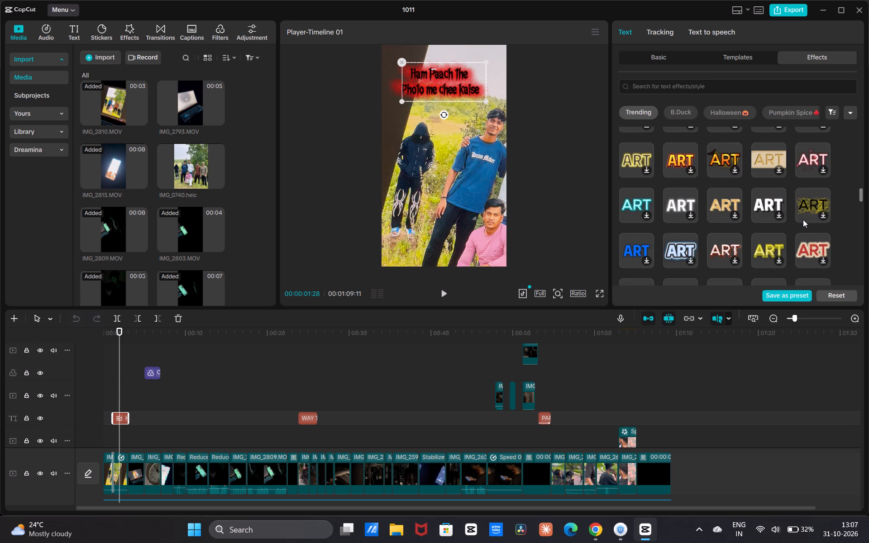
{"action": "scroll", "coordinate": [801, 219], "scroll_direction": "down", "scroll_amount": 2}
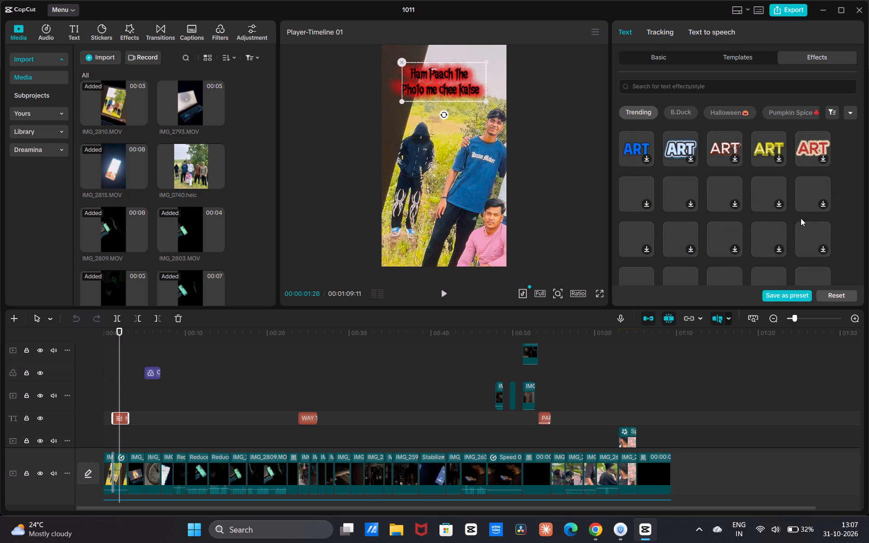
{"action": "scroll", "coordinate": [797, 215], "scroll_direction": "down", "scroll_amount": 3}
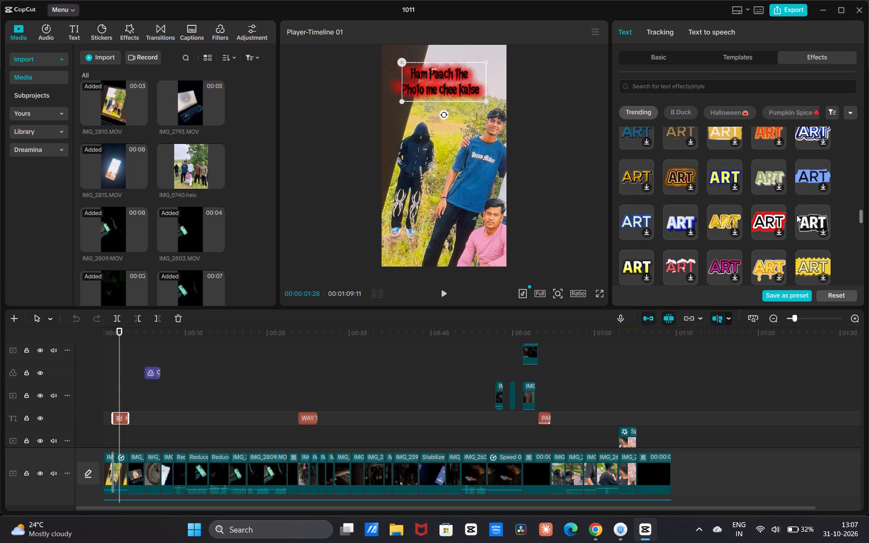
{"action": "scroll", "coordinate": [797, 215], "scroll_direction": "down", "scroll_amount": 4}
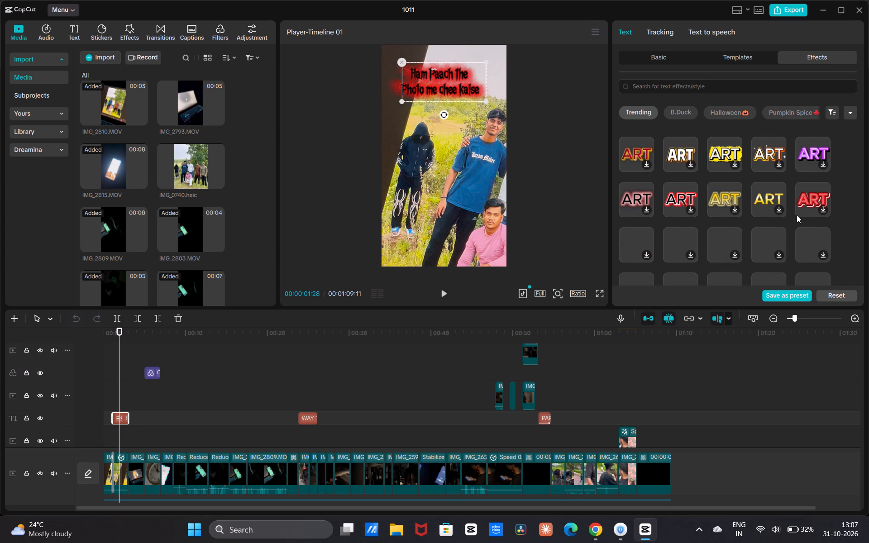
{"action": "scroll", "coordinate": [797, 215], "scroll_direction": "down", "scroll_amount": 4}
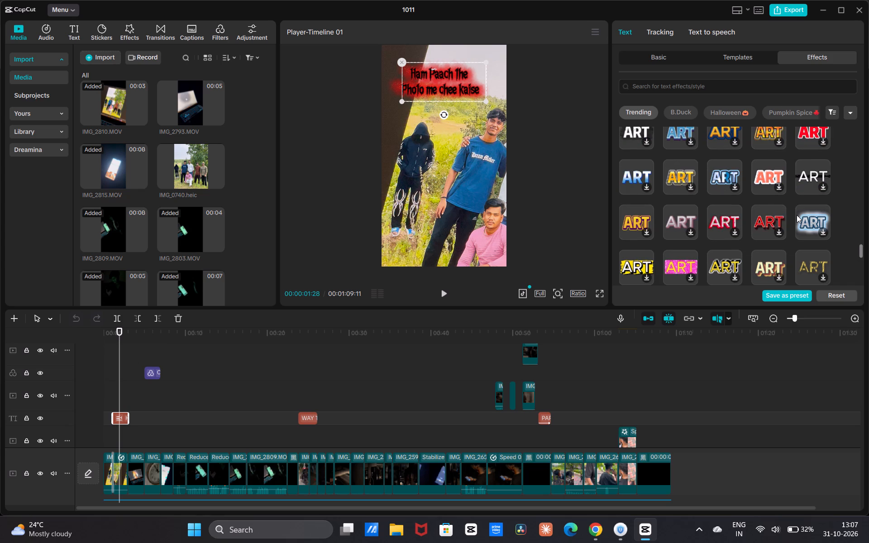
{"action": "scroll", "coordinate": [797, 215], "scroll_direction": "down", "scroll_amount": 4}
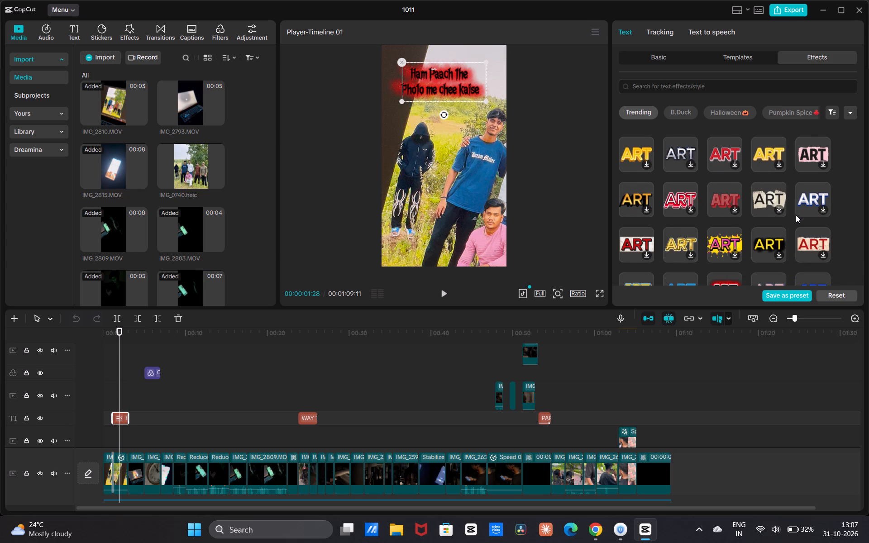
{"action": "scroll", "coordinate": [796, 215], "scroll_direction": "down", "scroll_amount": 5}
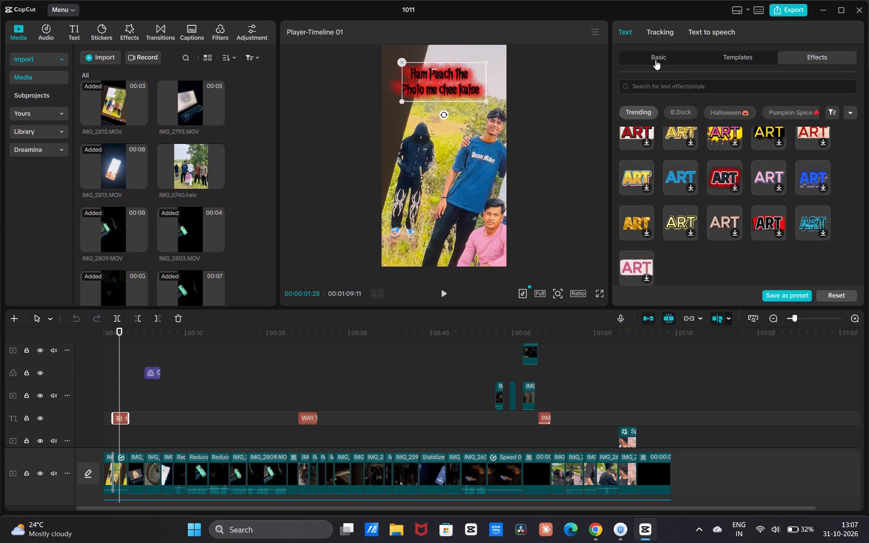
Search the text effects for "RED", clear the search and return to the title's basic text settings.
{"action": "left_click", "coordinate": [655, 82]}
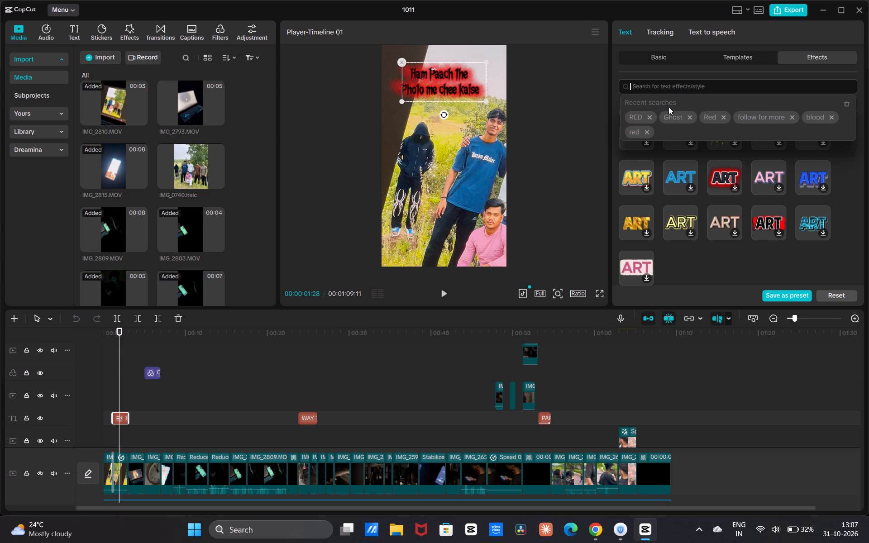
{"action": "left_click", "coordinate": [638, 119]}
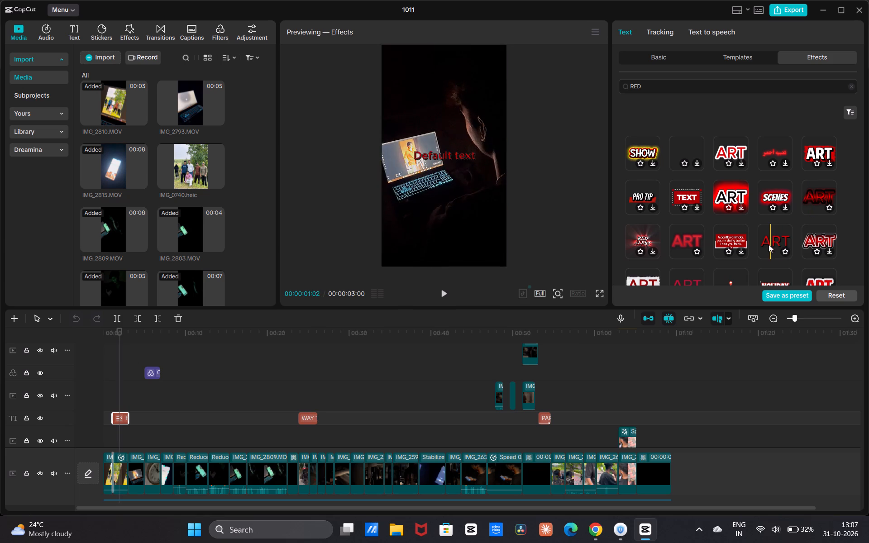
{"action": "left_click", "coordinate": [851, 88]}
{"action": "left_click", "coordinate": [656, 62]}
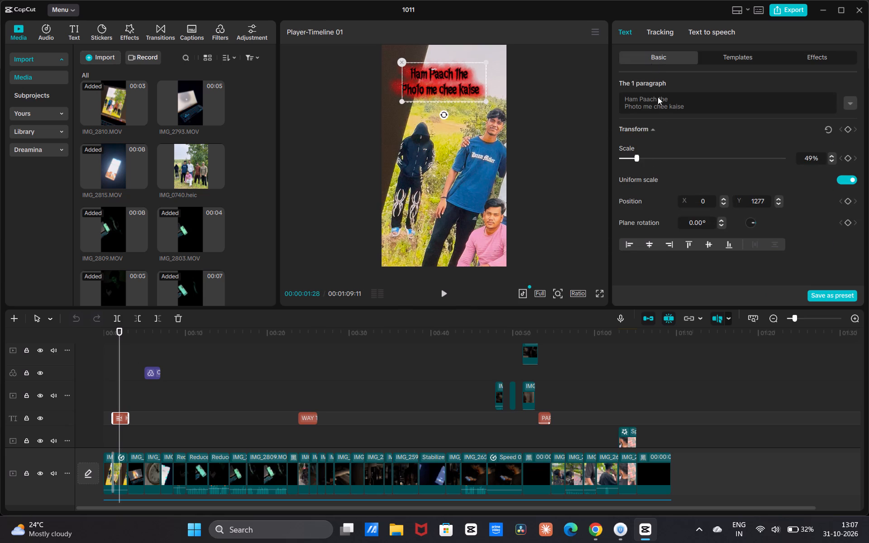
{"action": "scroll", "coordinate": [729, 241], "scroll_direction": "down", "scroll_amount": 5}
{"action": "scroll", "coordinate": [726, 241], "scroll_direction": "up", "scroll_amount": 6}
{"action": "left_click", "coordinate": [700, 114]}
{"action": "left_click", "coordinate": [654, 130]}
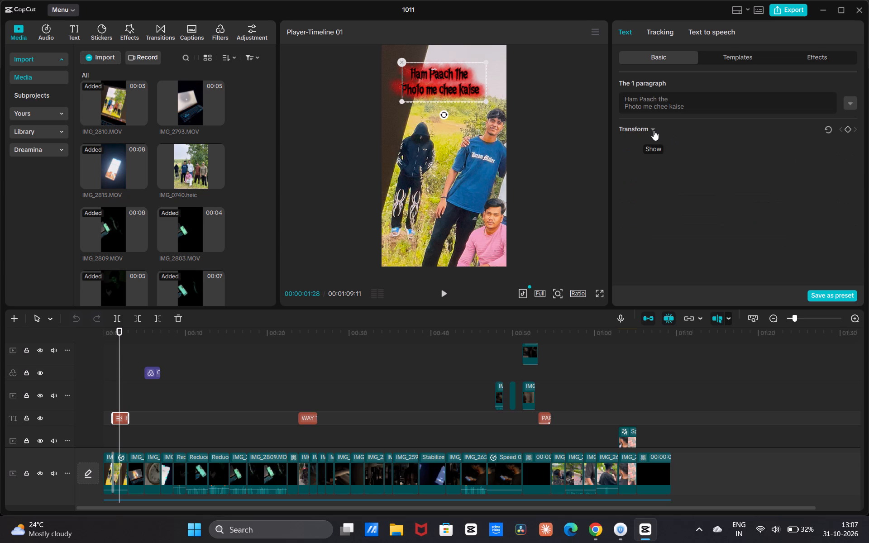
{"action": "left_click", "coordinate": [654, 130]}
Look through the trending text templates for the opening title and return to its basic settings.
{"action": "left_click", "coordinate": [721, 55]}
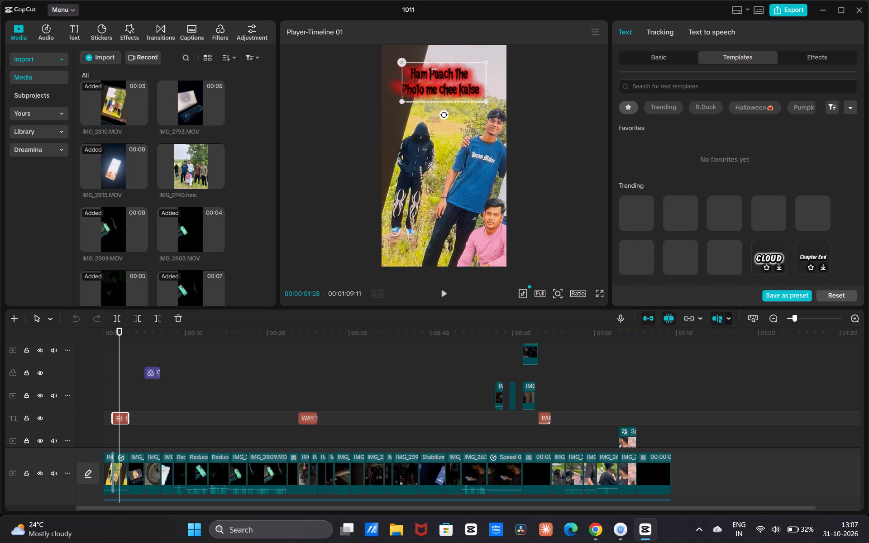
{"action": "scroll", "coordinate": [686, 168], "scroll_direction": "down", "scroll_amount": 5}
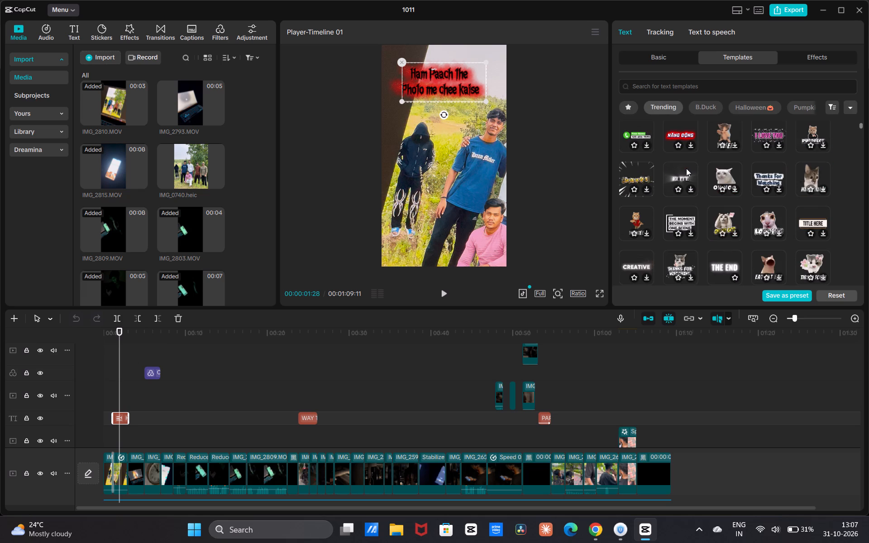
{"action": "scroll", "coordinate": [686, 168], "scroll_direction": "down", "scroll_amount": 3}
{"action": "scroll", "coordinate": [686, 168], "scroll_direction": "up", "scroll_amount": 2}
{"action": "scroll", "coordinate": [669, 217], "scroll_direction": "up", "scroll_amount": 6}
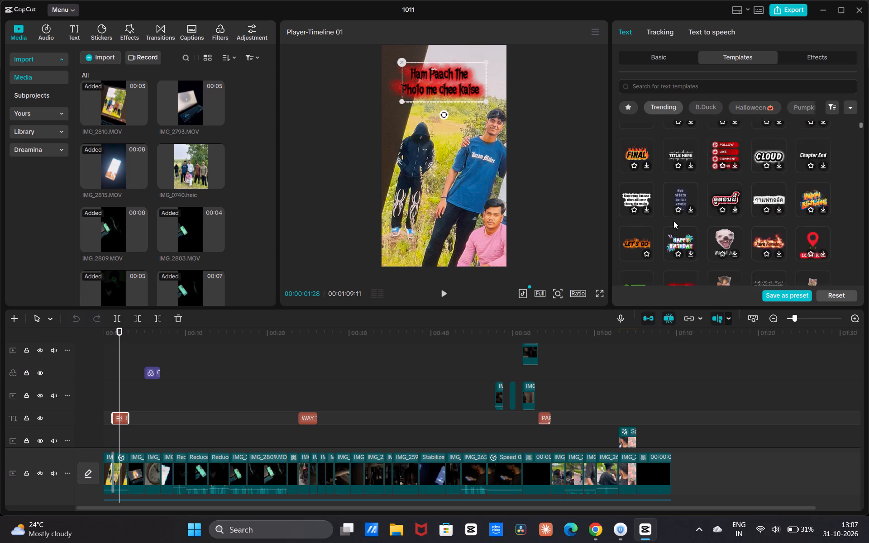
{"action": "left_click", "coordinate": [654, 59]}
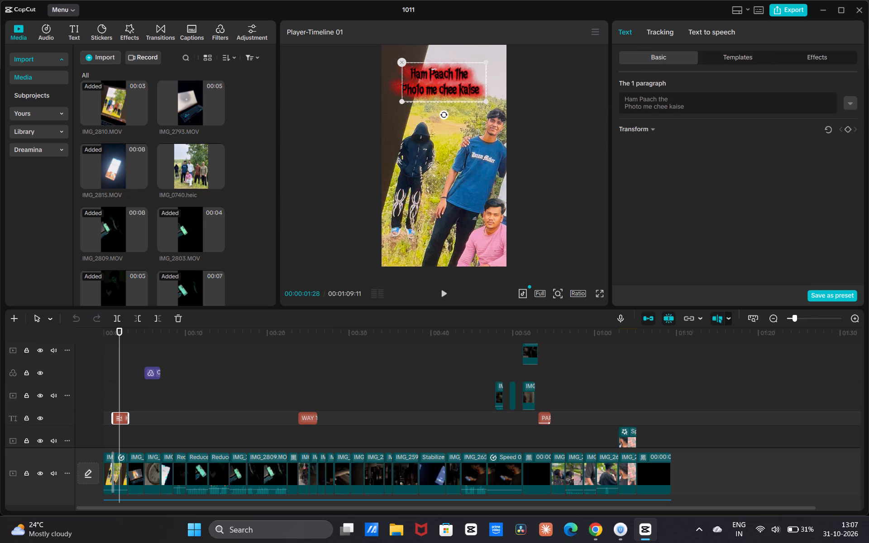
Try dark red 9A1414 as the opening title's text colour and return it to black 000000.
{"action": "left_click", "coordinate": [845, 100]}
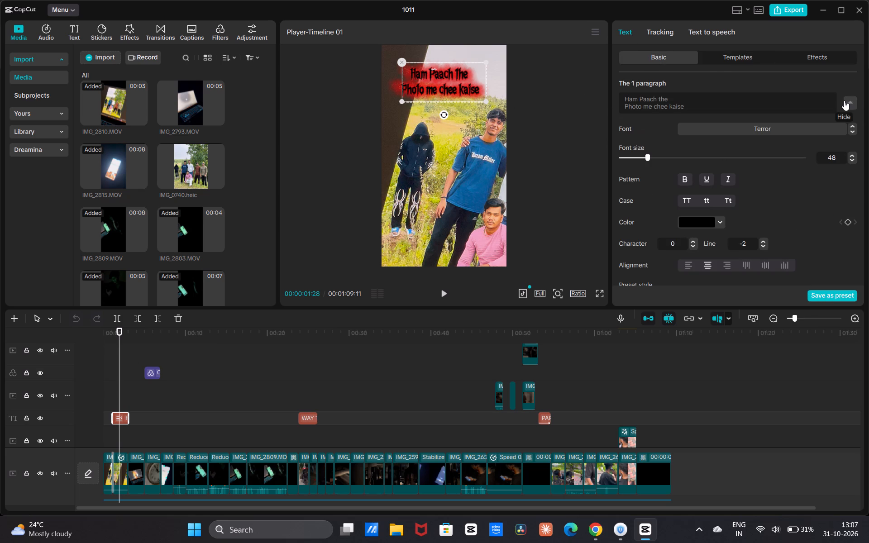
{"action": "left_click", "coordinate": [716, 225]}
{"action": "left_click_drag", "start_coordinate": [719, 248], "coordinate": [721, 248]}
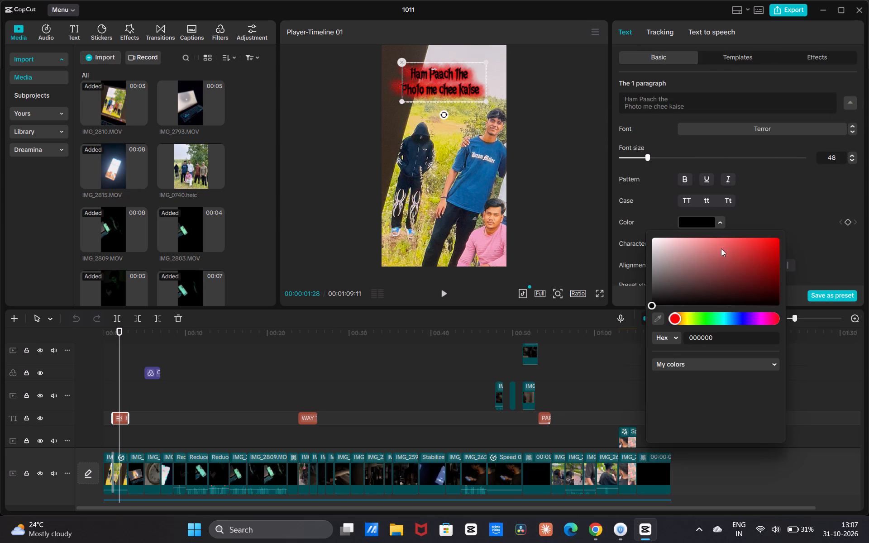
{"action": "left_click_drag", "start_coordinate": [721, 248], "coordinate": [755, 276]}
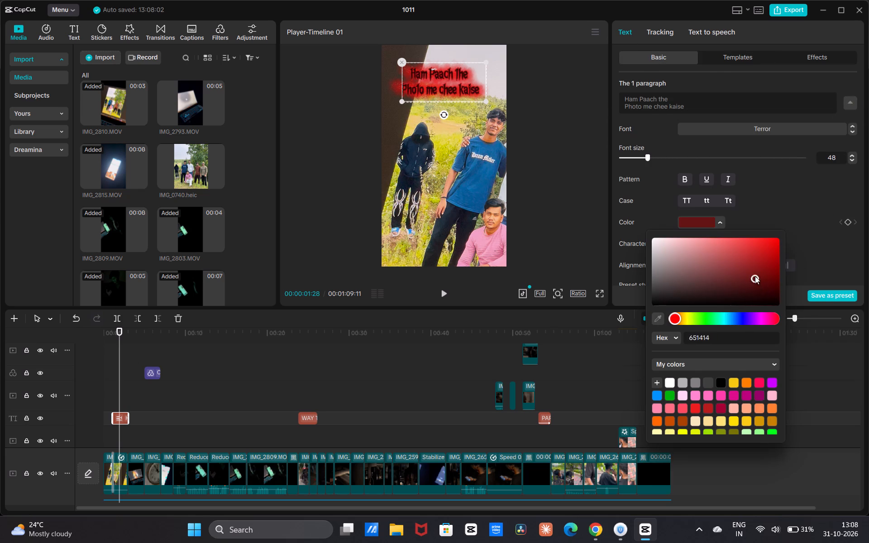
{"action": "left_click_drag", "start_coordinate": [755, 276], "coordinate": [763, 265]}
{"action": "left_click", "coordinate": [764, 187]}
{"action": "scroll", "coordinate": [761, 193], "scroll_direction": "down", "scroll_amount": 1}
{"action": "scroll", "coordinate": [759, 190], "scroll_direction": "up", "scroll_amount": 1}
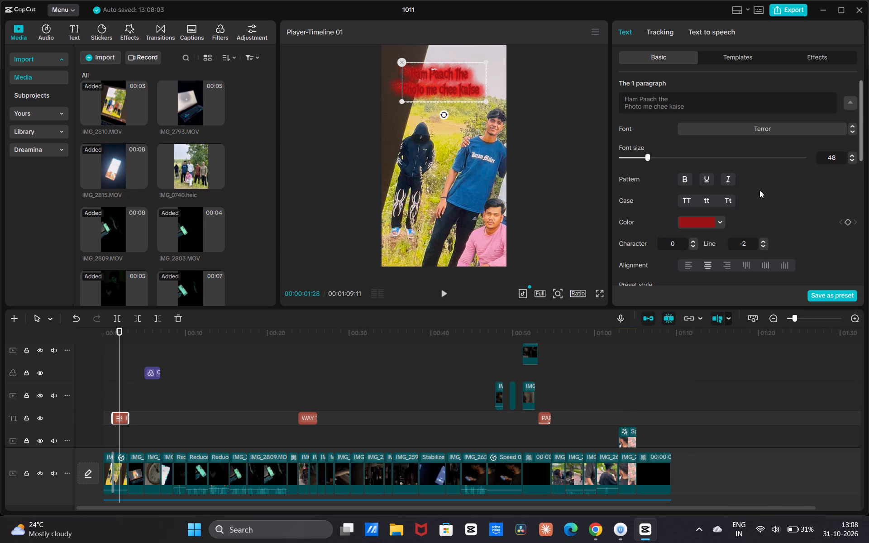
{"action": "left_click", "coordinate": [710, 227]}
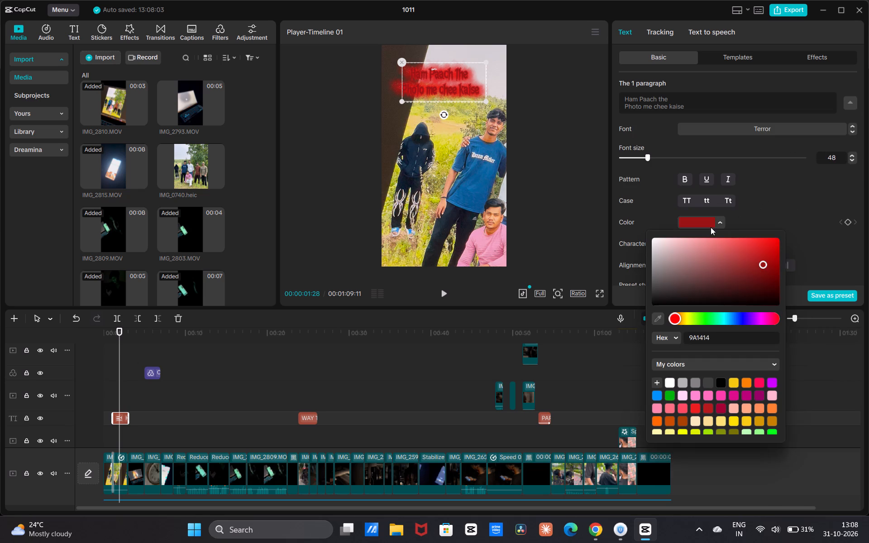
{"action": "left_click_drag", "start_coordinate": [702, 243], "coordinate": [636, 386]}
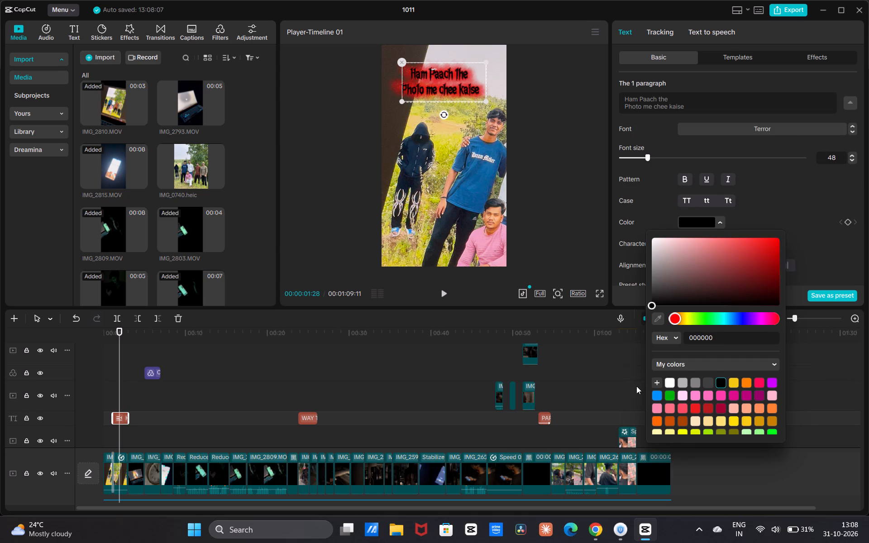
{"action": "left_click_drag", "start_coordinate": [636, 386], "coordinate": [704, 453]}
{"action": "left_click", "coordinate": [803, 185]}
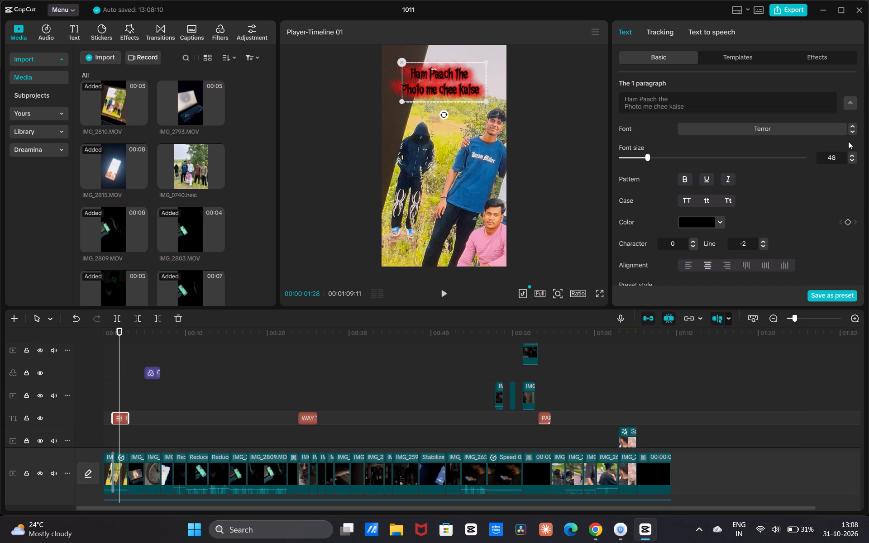
Change the opening title's font to エムプラスツー-EB and scale the title down to fit the frame width.
{"action": "left_click", "coordinate": [850, 133]}
{"action": "left_click", "coordinate": [850, 133]}
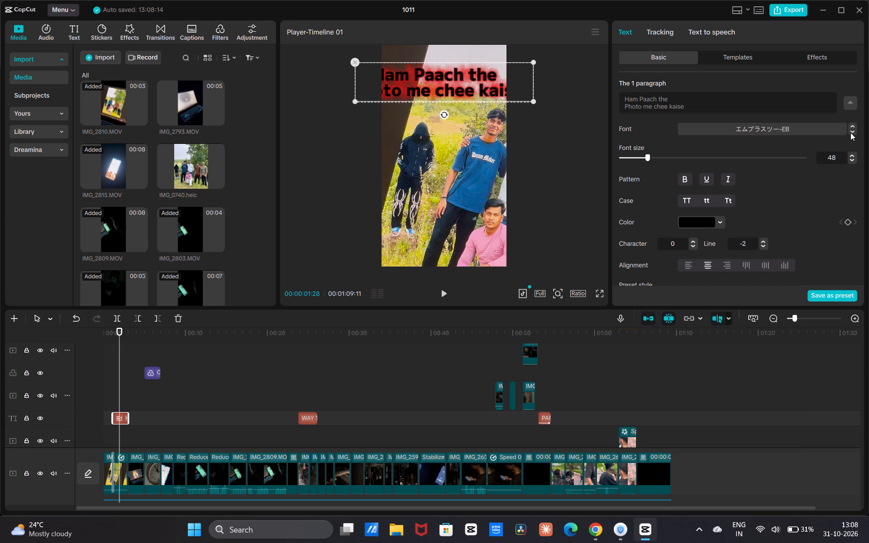
{"action": "left_click_drag", "start_coordinate": [530, 105], "coordinate": [499, 77]}
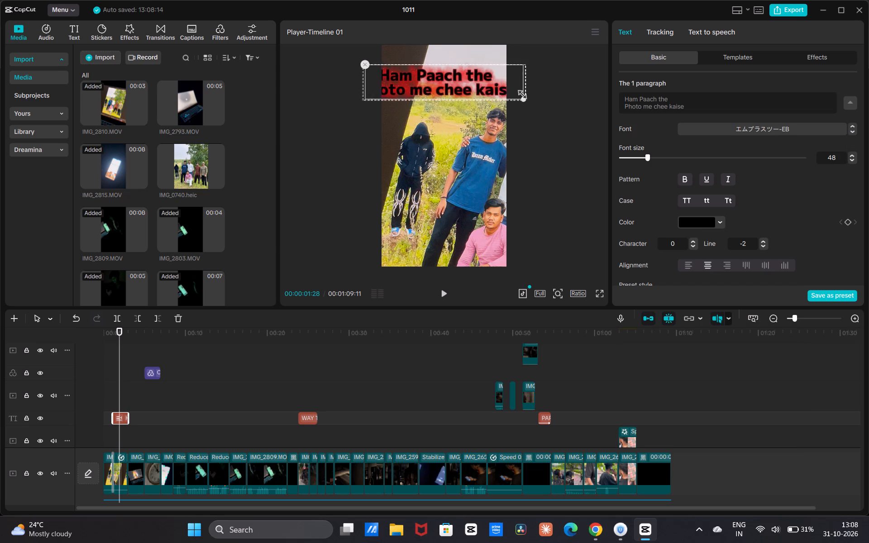
{"action": "left_click_drag", "start_coordinate": [499, 77], "coordinate": [473, 102]}
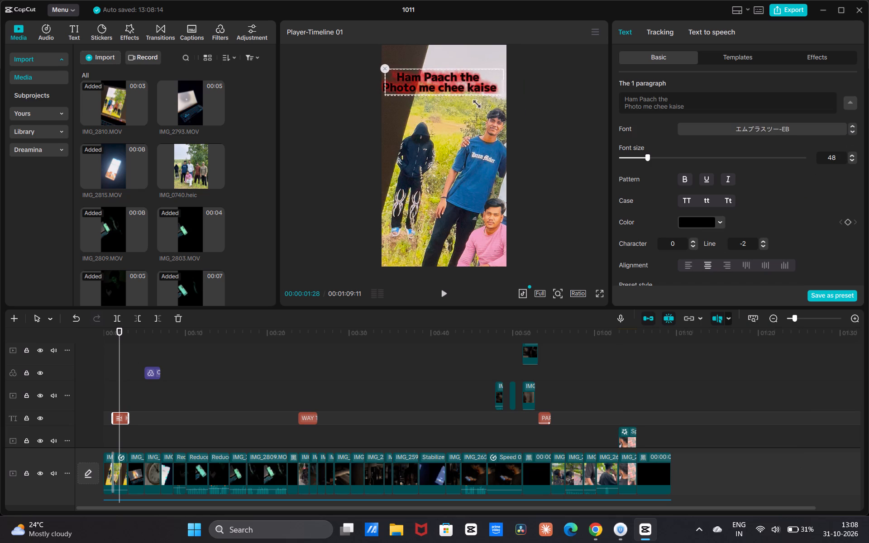
{"action": "left_click_drag", "start_coordinate": [473, 102], "coordinate": [473, 103]}
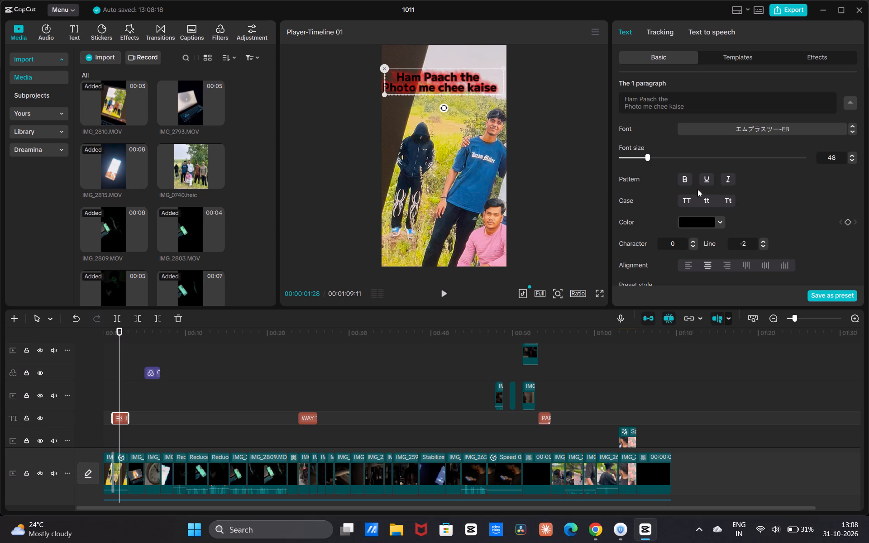
Make the opening title bold and scale it down slightly within the frame.
{"action": "left_click", "coordinate": [687, 175]}
{"action": "left_click_drag", "start_coordinate": [501, 94], "coordinate": [500, 93]}
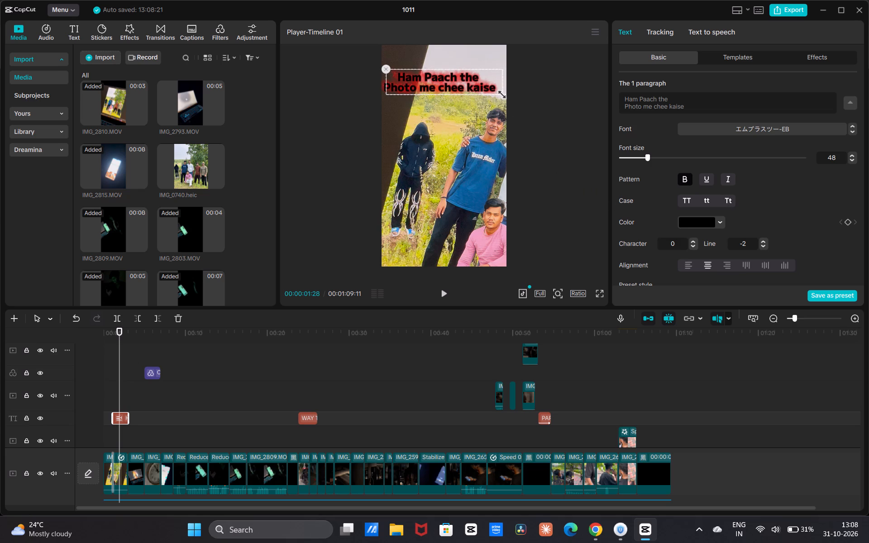
{"action": "left_click_drag", "start_coordinate": [500, 93], "coordinate": [491, 87]}
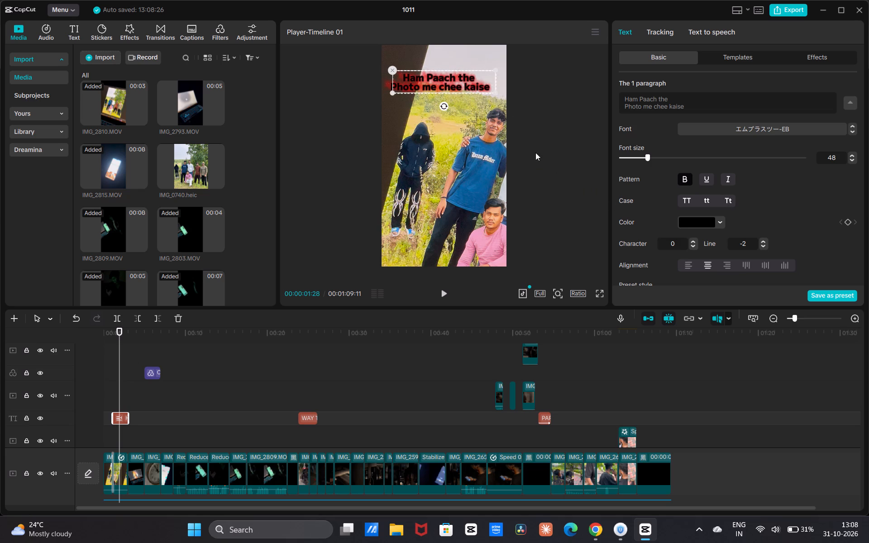
Play the episode from the beginning through to the park scene, checking the title, filter and audio tracks along the way.
{"action": "left_click_drag", "start_coordinate": [118, 353], "coordinate": [103, 353]}
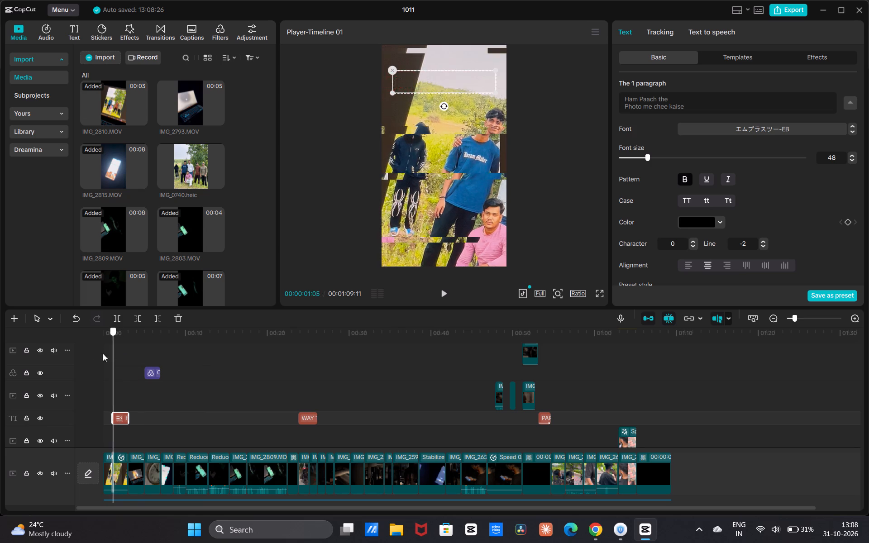
{"action": "left_click_drag", "start_coordinate": [103, 353], "coordinate": [86, 353]}
{"action": "key", "text": "space"}
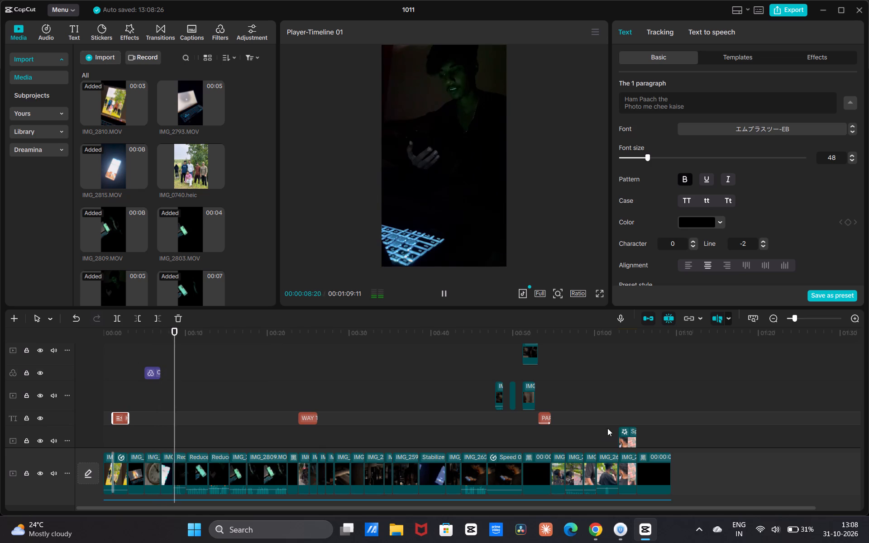
{"action": "scroll", "coordinate": [607, 428], "scroll_direction": "down", "scroll_amount": 11}
{"action": "scroll", "coordinate": [597, 433], "scroll_direction": "up", "scroll_amount": 5}
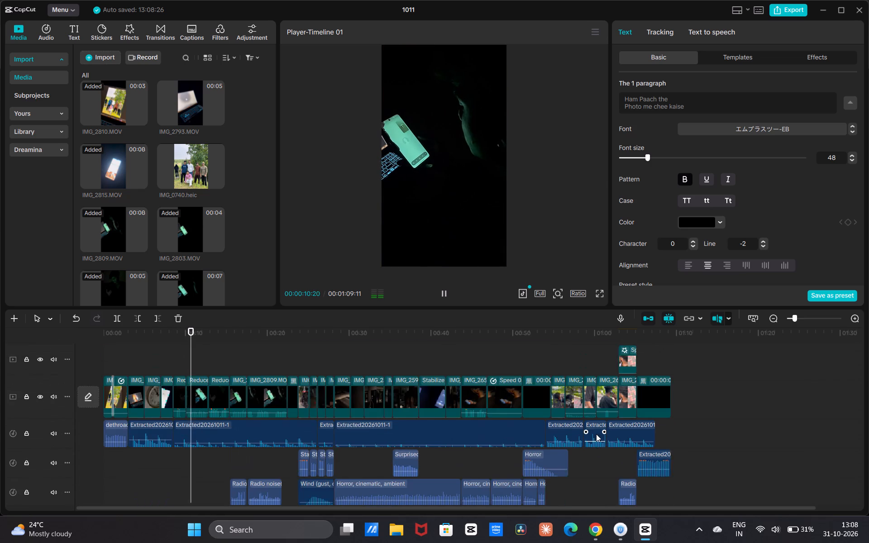
{"action": "scroll", "coordinate": [596, 434], "scroll_direction": "up", "scroll_amount": 13}
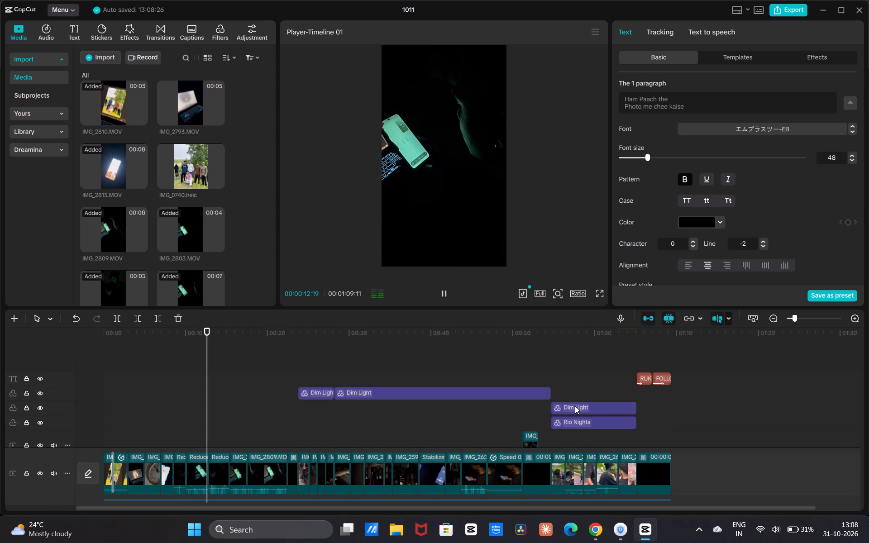
{"action": "left_click", "coordinate": [575, 406]}
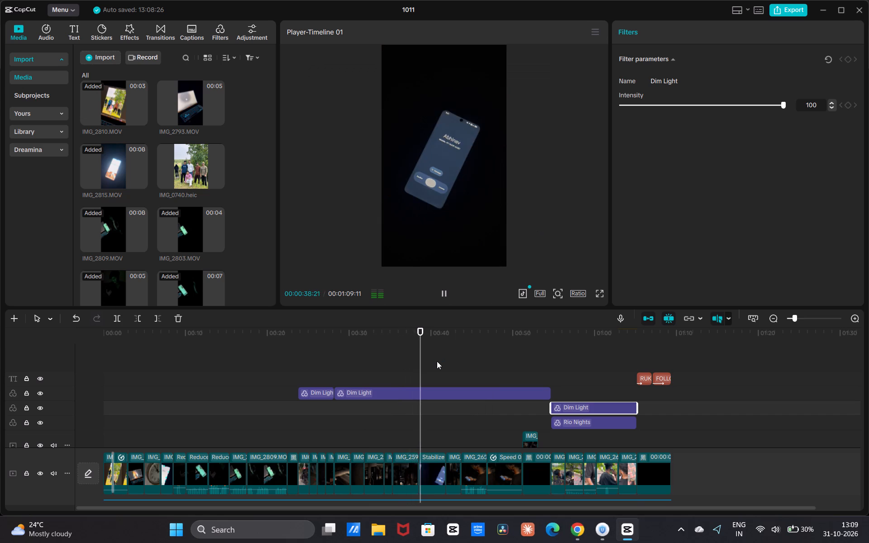
{"action": "scroll", "coordinate": [427, 372], "scroll_direction": "down", "scroll_amount": 1}
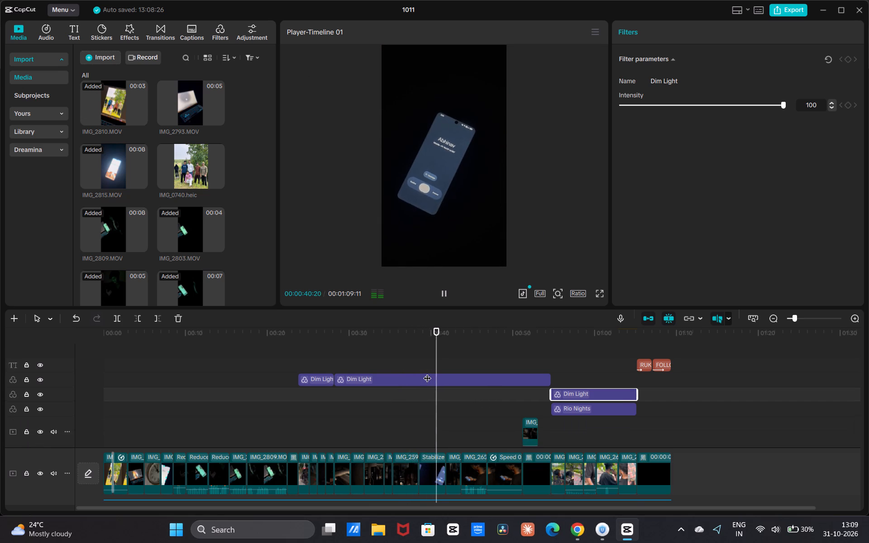
{"action": "scroll", "coordinate": [427, 372], "scroll_direction": "down", "scroll_amount": 2}
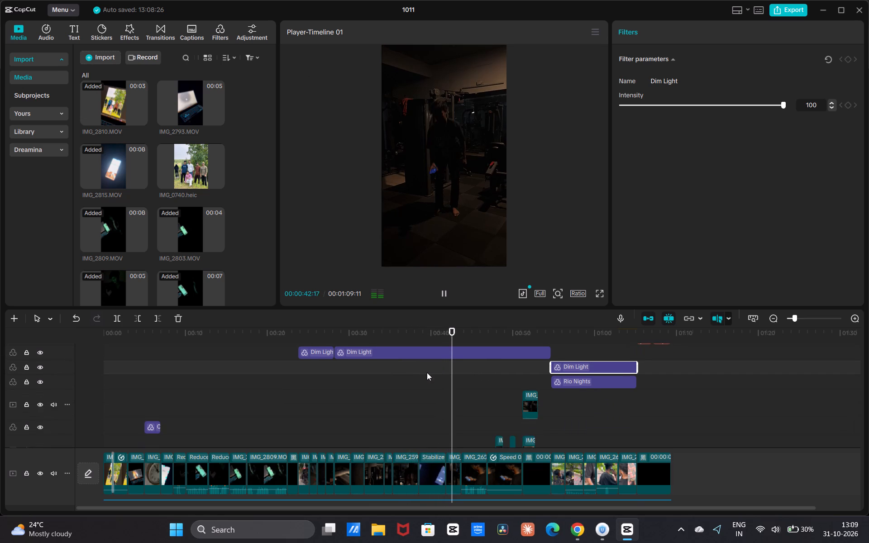
{"action": "scroll", "coordinate": [427, 372], "scroll_direction": "down", "scroll_amount": 11}
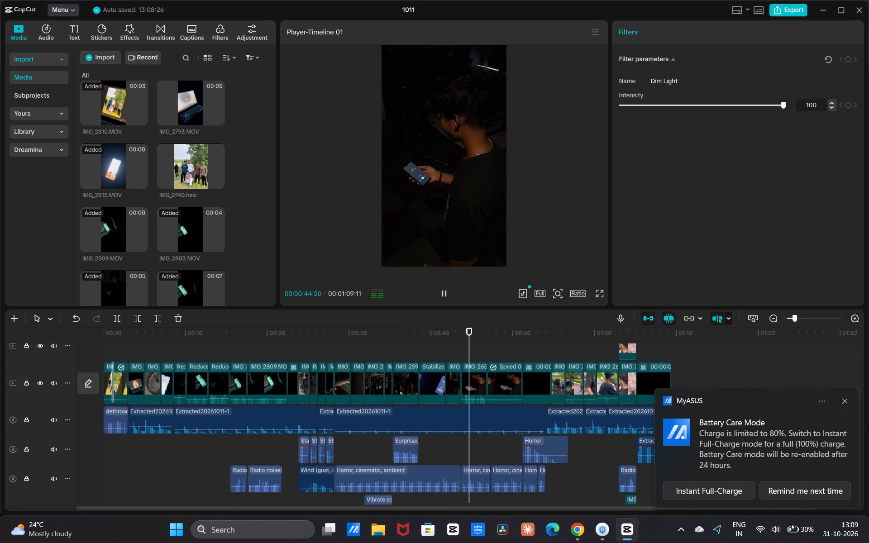
{"action": "left_click", "coordinate": [846, 401]}
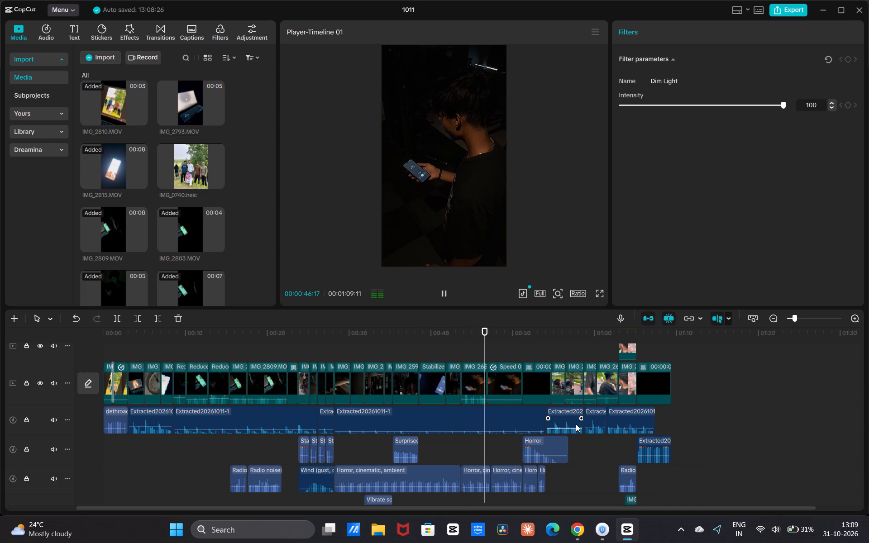
{"action": "scroll", "coordinate": [575, 423], "scroll_direction": "up", "scroll_amount": 3}
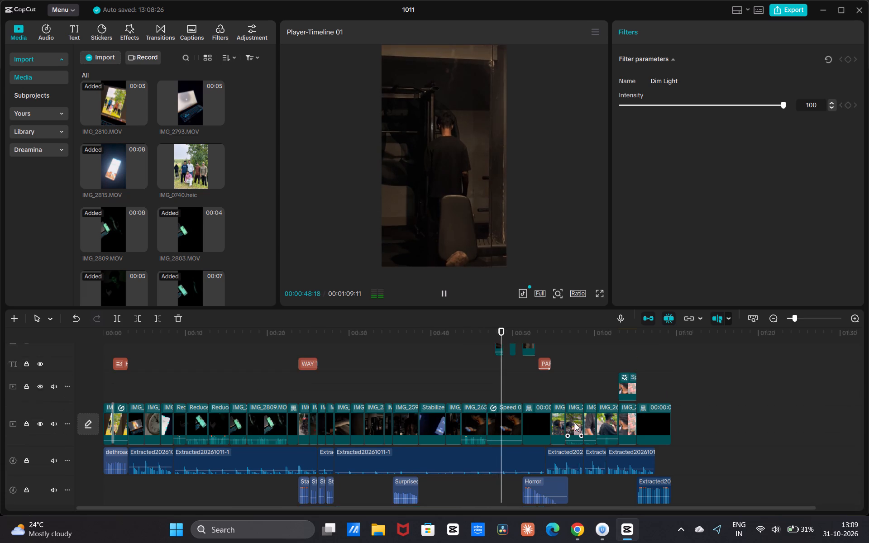
{"action": "scroll", "coordinate": [575, 423], "scroll_direction": "up", "scroll_amount": 2}
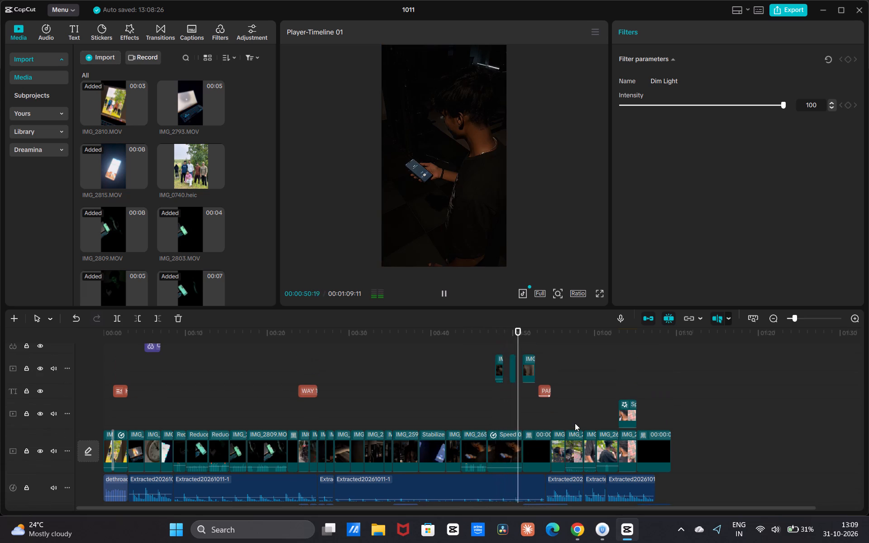
{"action": "scroll", "coordinate": [574, 423], "scroll_direction": "down", "scroll_amount": 5}
{"action": "scroll", "coordinate": [574, 423], "scroll_direction": "up", "scroll_amount": 2}
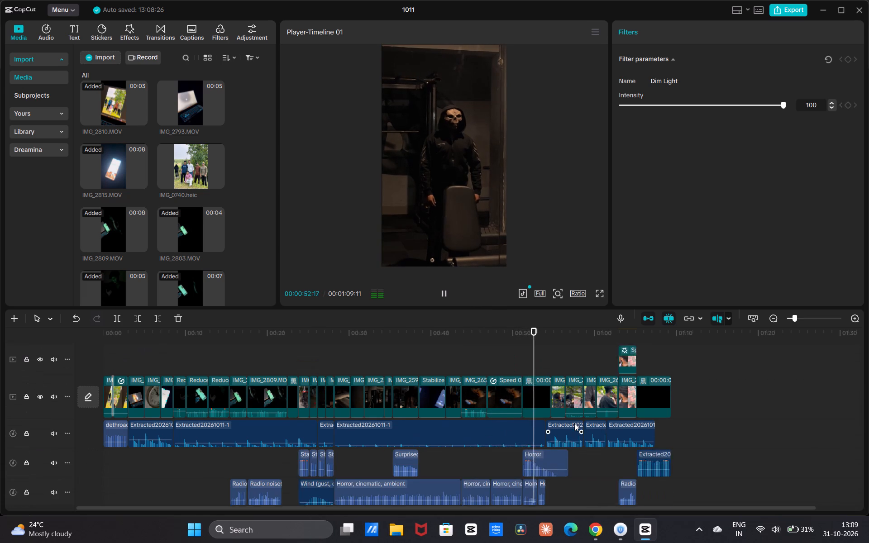
{"action": "scroll", "coordinate": [574, 423], "scroll_direction": "up", "scroll_amount": 2}
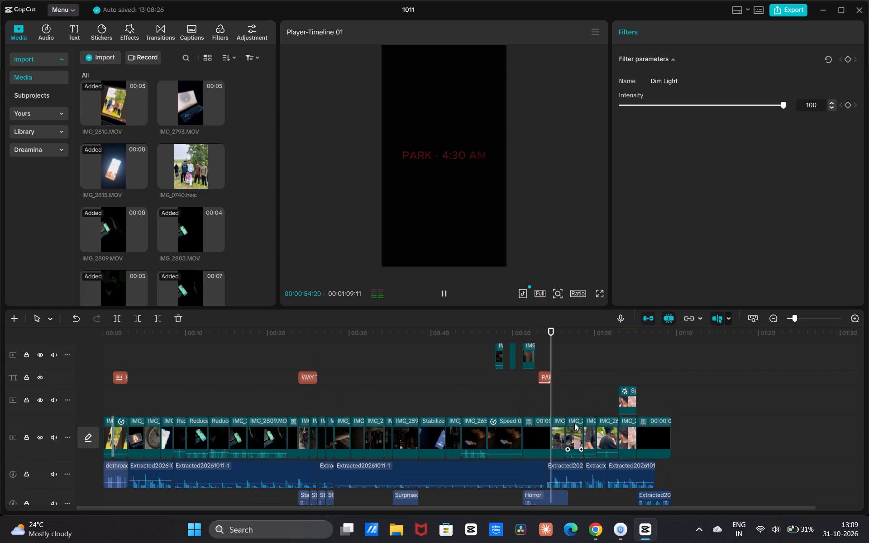
{"action": "key", "text": "space"}
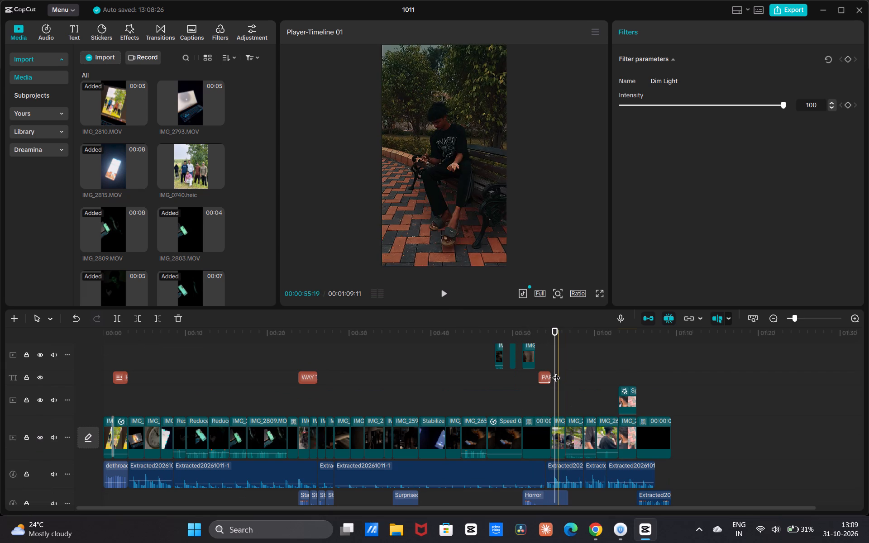
Review the masked-figure shot and its cut to the black PARK - 4:30 AM title clip, around 00:51 to 00:53.
{"action": "left_click_drag", "start_coordinate": [555, 369], "coordinate": [538, 417]}
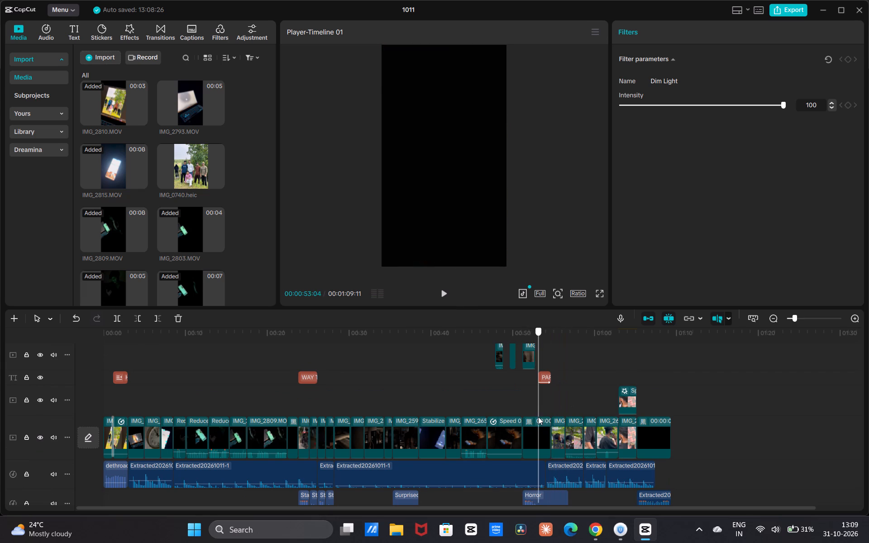
{"action": "left_click_drag", "start_coordinate": [538, 417], "coordinate": [537, 419]}
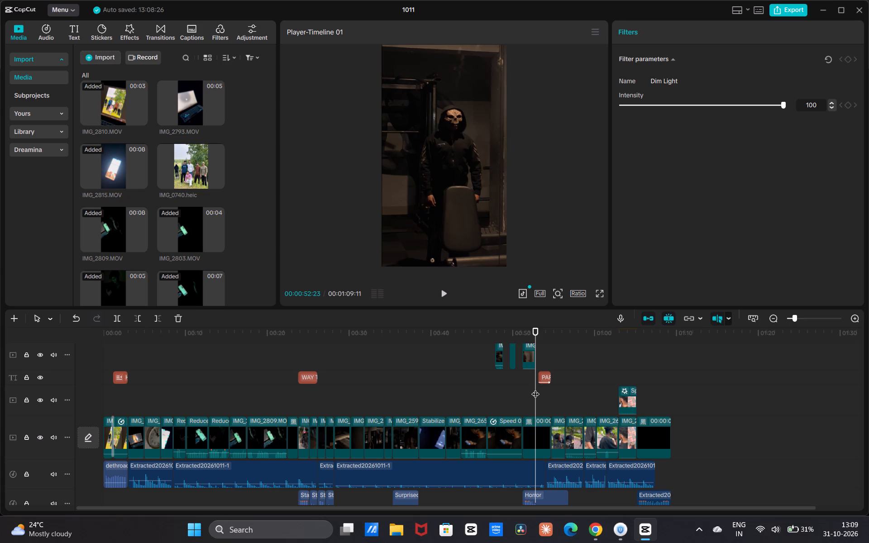
{"action": "left_click_drag", "start_coordinate": [535, 388], "coordinate": [522, 409]}
{"action": "key", "text": "space"}
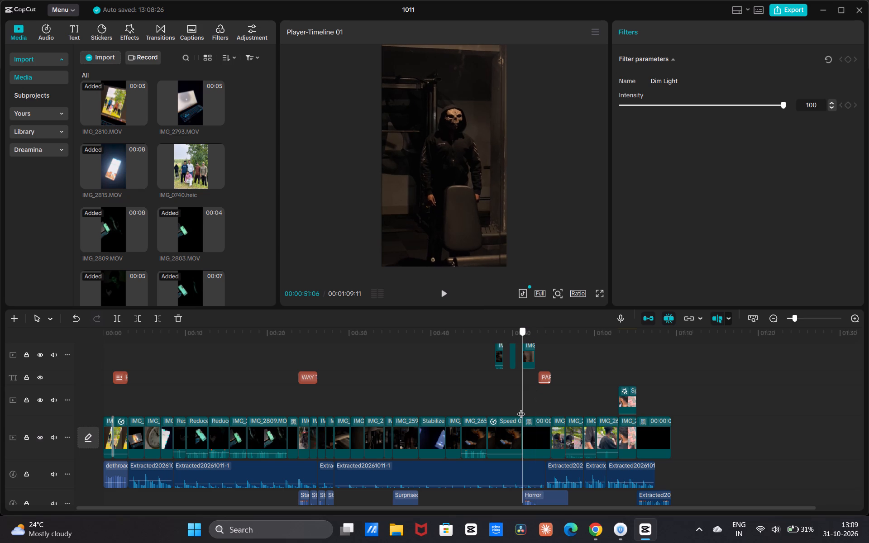
{"action": "key", "text": "space"}
{"action": "left_click", "coordinate": [520, 408]}
{"action": "left_click_drag", "start_coordinate": [527, 412], "coordinate": [537, 424]}
{"action": "scroll", "coordinate": [535, 385], "scroll_direction": "up", "scroll_amount": 2}
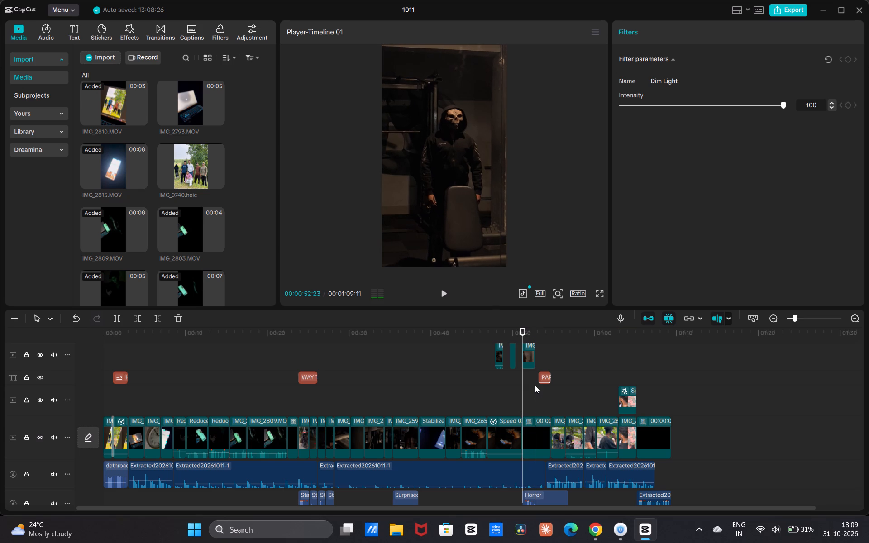
{"action": "scroll", "coordinate": [535, 385], "scroll_direction": "up", "scroll_amount": 4}
{"action": "scroll", "coordinate": [535, 385], "scroll_direction": "down", "scroll_amount": 6}
{"action": "left_click_drag", "start_coordinate": [524, 377], "coordinate": [528, 385]}
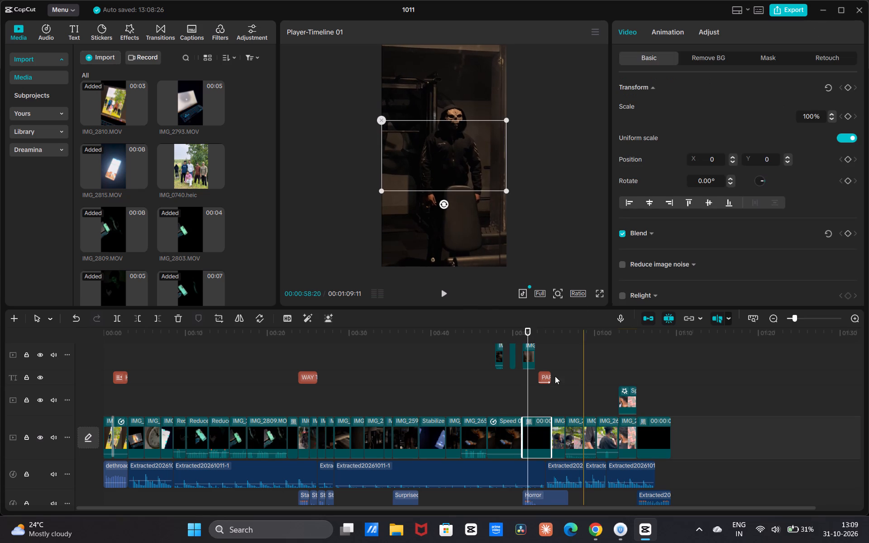
{"action": "left_click_drag", "start_coordinate": [528, 386], "coordinate": [533, 410]}
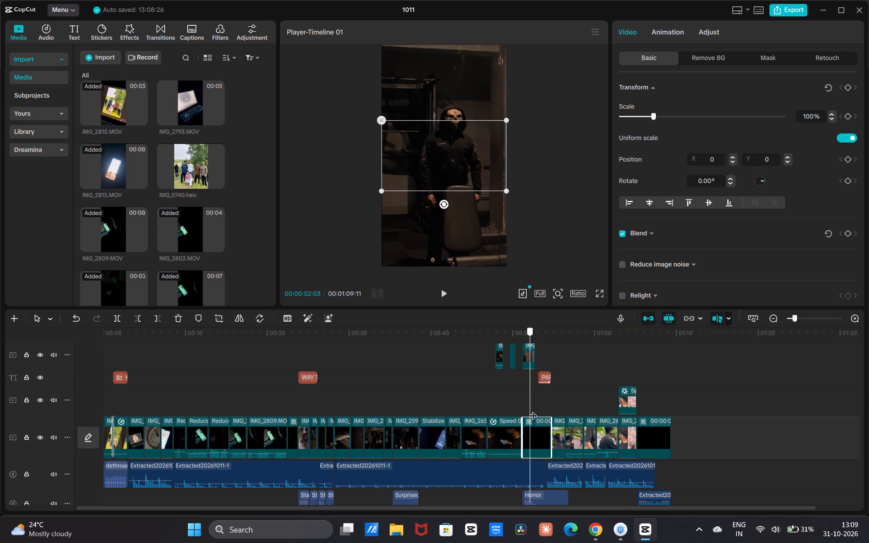
{"action": "left_click_drag", "start_coordinate": [533, 410], "coordinate": [536, 416]}
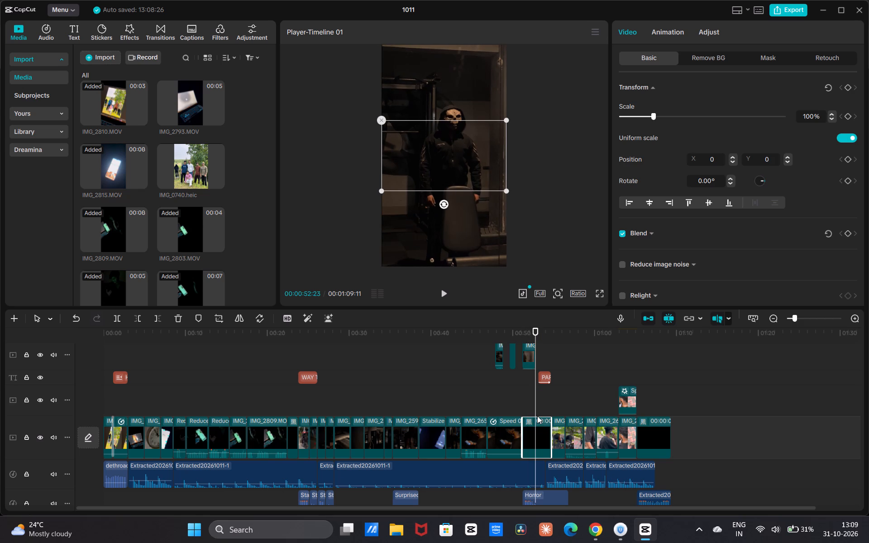
Examine the audio, overlay and filter tracks around the park transition and replay the PARK - 4:30 AM title into the park scene.
{"action": "scroll", "coordinate": [558, 482], "scroll_direction": "down", "scroll_amount": 5}
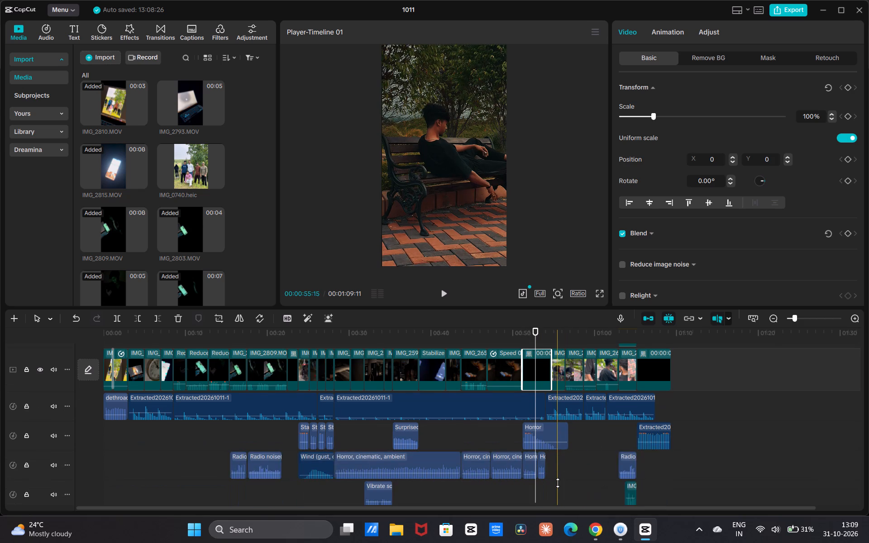
{"action": "scroll", "coordinate": [558, 483], "scroll_direction": "down", "scroll_amount": 13}
{"action": "scroll", "coordinate": [558, 483], "scroll_direction": "up", "scroll_amount": 7}
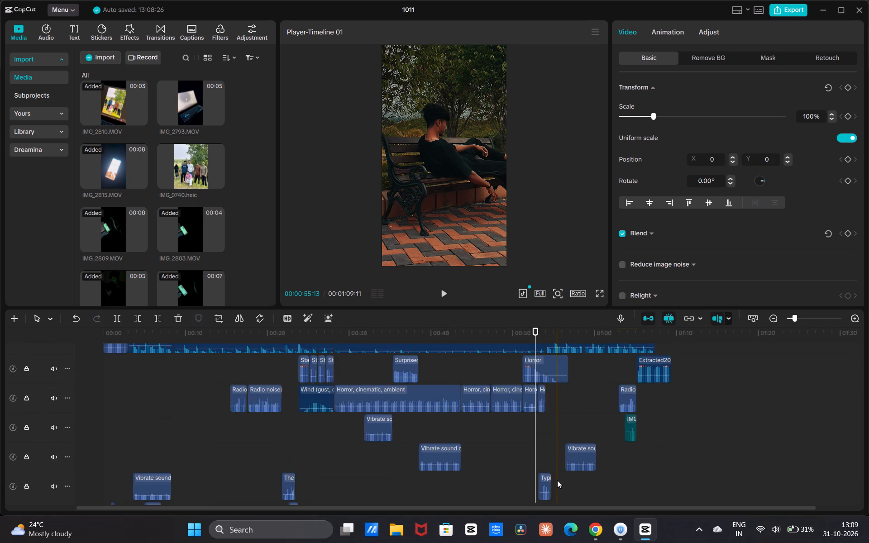
{"action": "scroll", "coordinate": [557, 480], "scroll_direction": "up", "scroll_amount": 20}
{"action": "scroll", "coordinate": [557, 478], "scroll_direction": "down", "scroll_amount": 2}
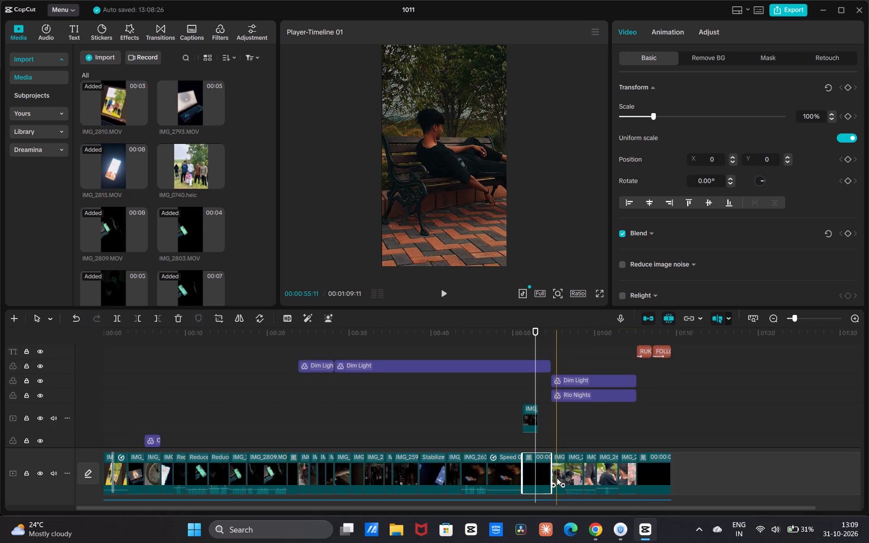
{"action": "scroll", "coordinate": [557, 478], "scroll_direction": "down", "scroll_amount": 3}
{"action": "scroll", "coordinate": [556, 475], "scroll_direction": "up", "scroll_amount": 7}
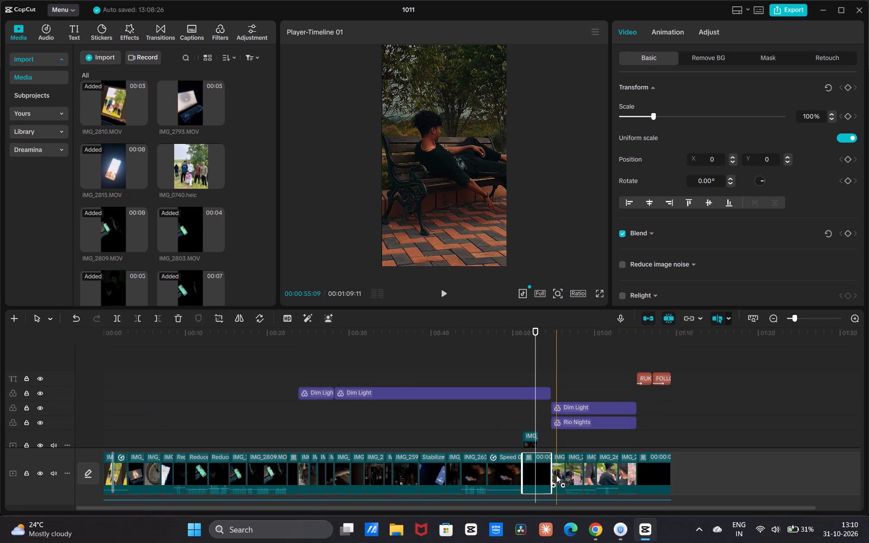
{"action": "scroll", "coordinate": [556, 475], "scroll_direction": "down", "scroll_amount": 4}
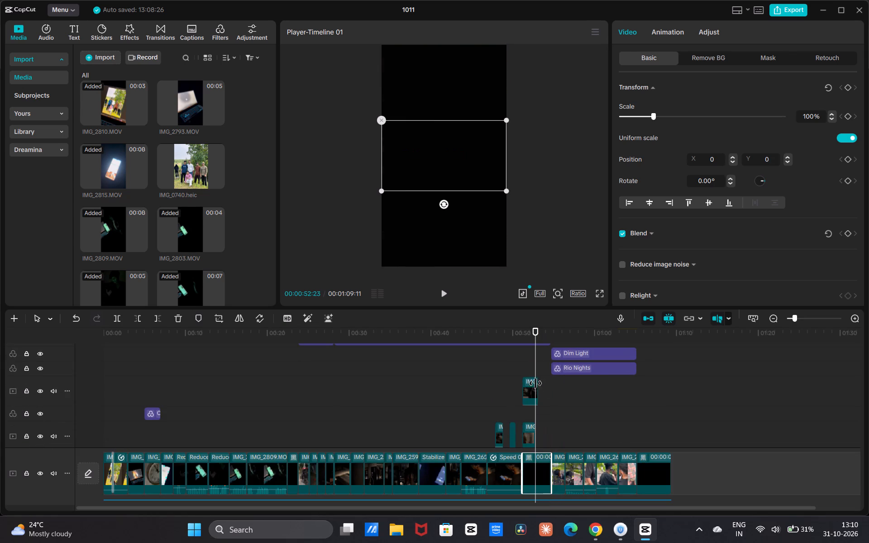
{"action": "left_click_drag", "start_coordinate": [535, 371], "coordinate": [540, 378]}
{"action": "key", "text": "space"}
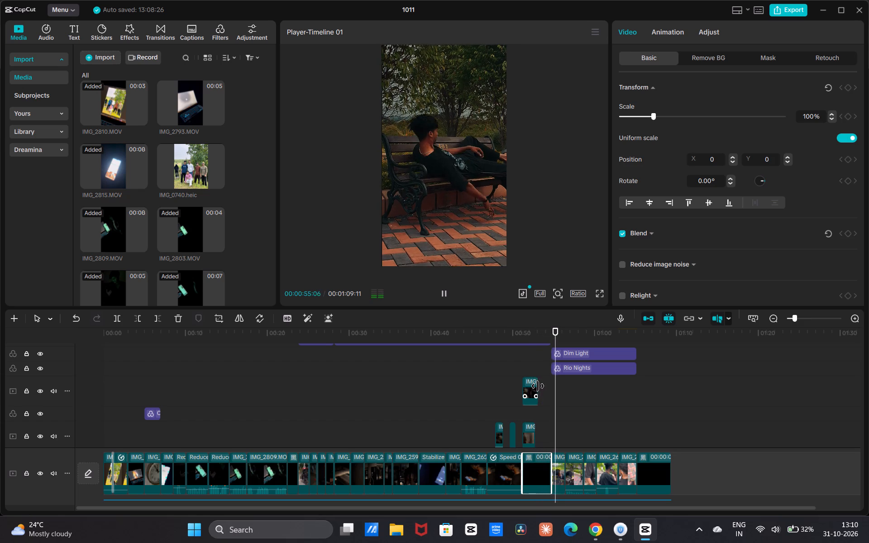
{"action": "key", "text": "space"}
{"action": "left_click_drag", "start_coordinate": [563, 402], "coordinate": [544, 424]}
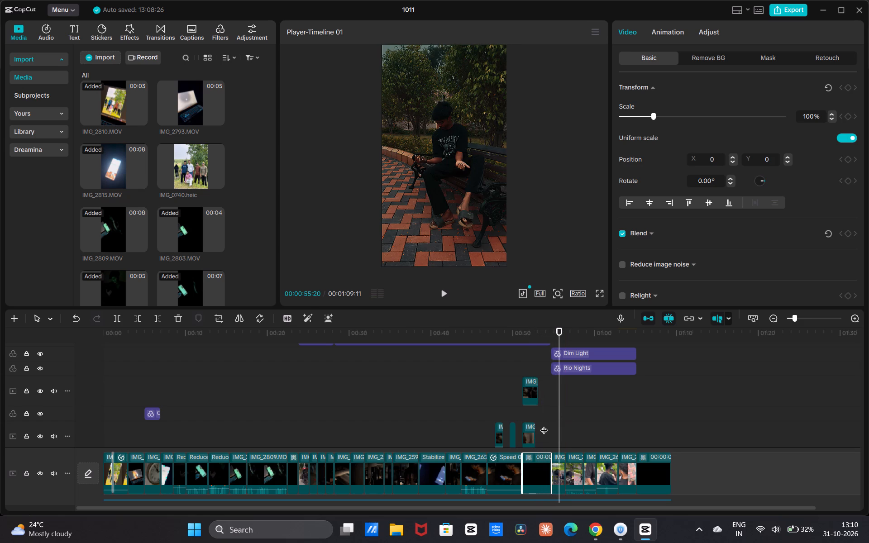
{"action": "left_click_drag", "start_coordinate": [544, 424], "coordinate": [540, 432]}
{"action": "key", "text": "space"}
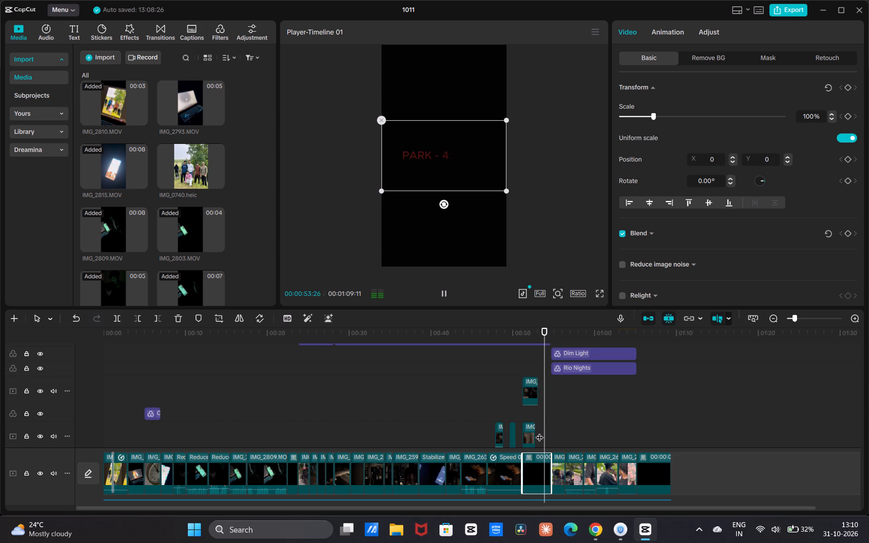
{"action": "key", "text": "space"}
Delete the Rio Nights filter over the park scene and preview the footage without it.
{"action": "left_click", "coordinate": [567, 367]}
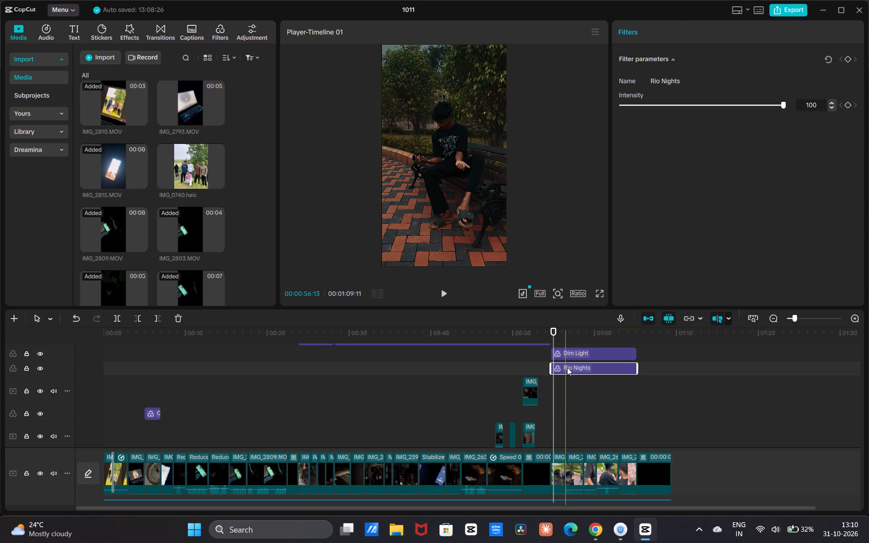
{"action": "key", "text": "BackSpace"}
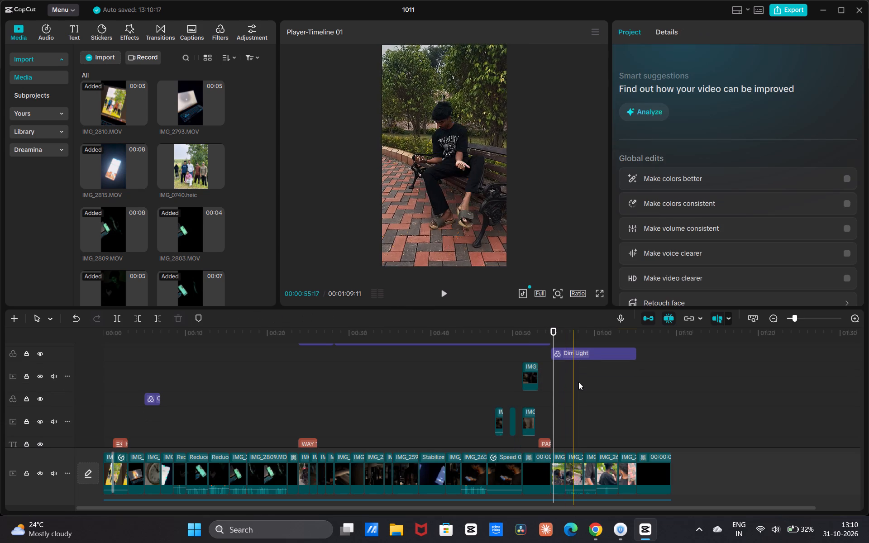
{"action": "key", "text": "space"}
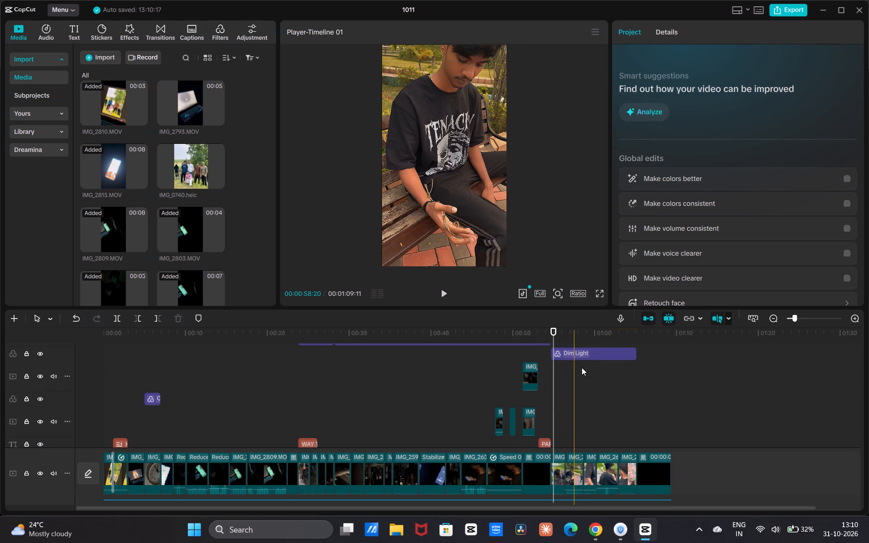
Play the park scene through to the start of the black closing clip around 01:05.
{"action": "key", "text": "space"}
{"action": "key", "text": "space"}
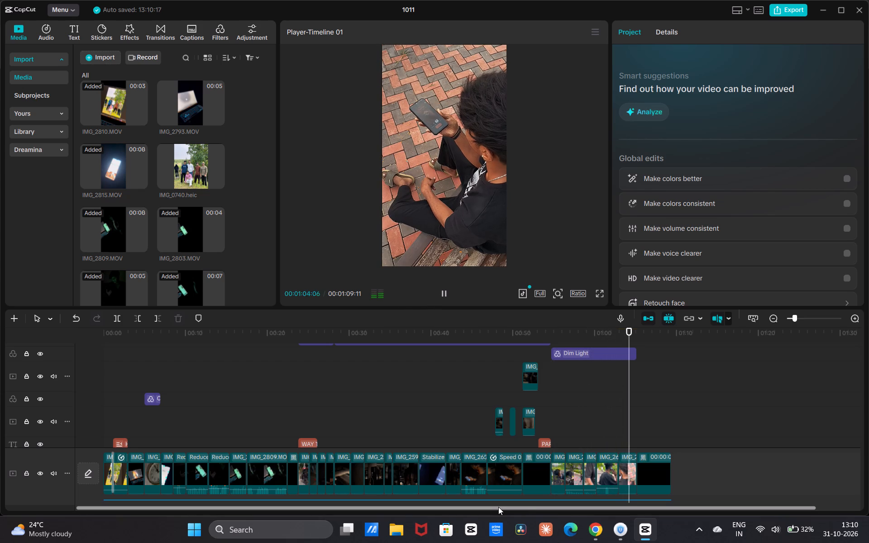
{"action": "left_click_drag", "start_coordinate": [498, 507], "coordinate": [560, 519]}
{"action": "key", "text": "space"}
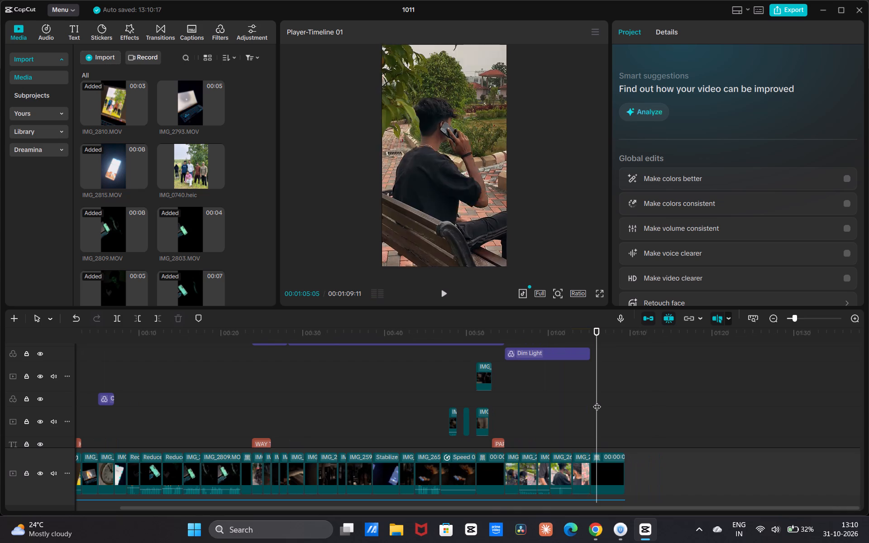
Delete the tilted red RUK JAO title over the black closing clip.
{"action": "left_click", "coordinate": [597, 400]}
{"action": "scroll", "coordinate": [596, 400], "scroll_direction": "up", "scroll_amount": 6}
{"action": "left_click", "coordinate": [601, 377]}
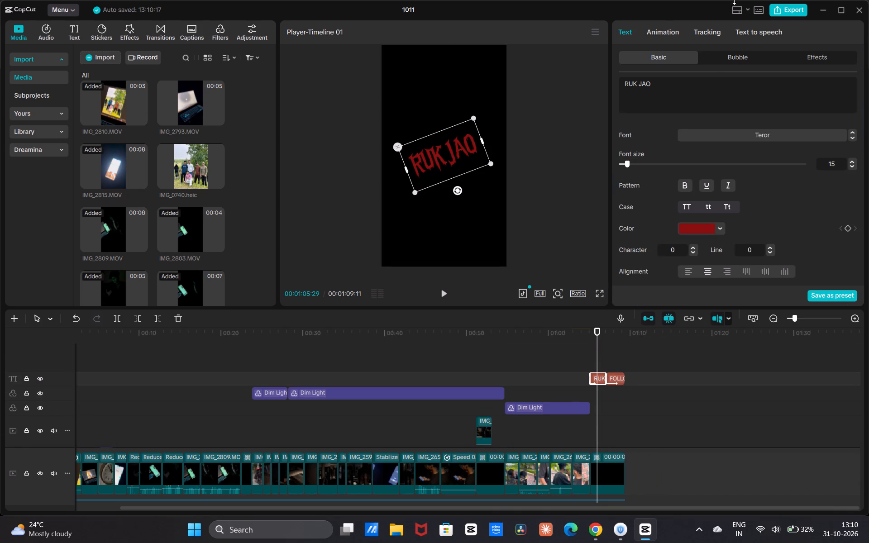
{"action": "left_click", "coordinate": [664, 33]}
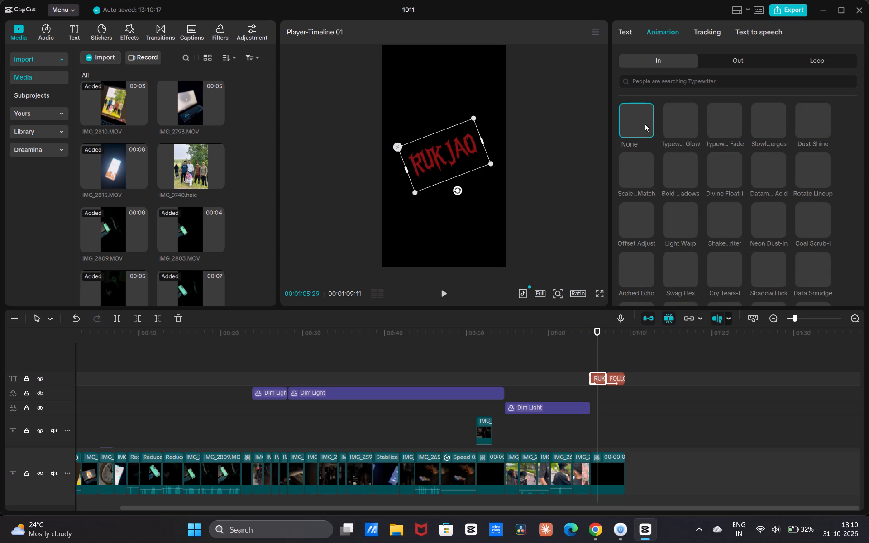
{"action": "left_click", "coordinate": [641, 122]}
{"action": "left_click", "coordinate": [630, 38]}
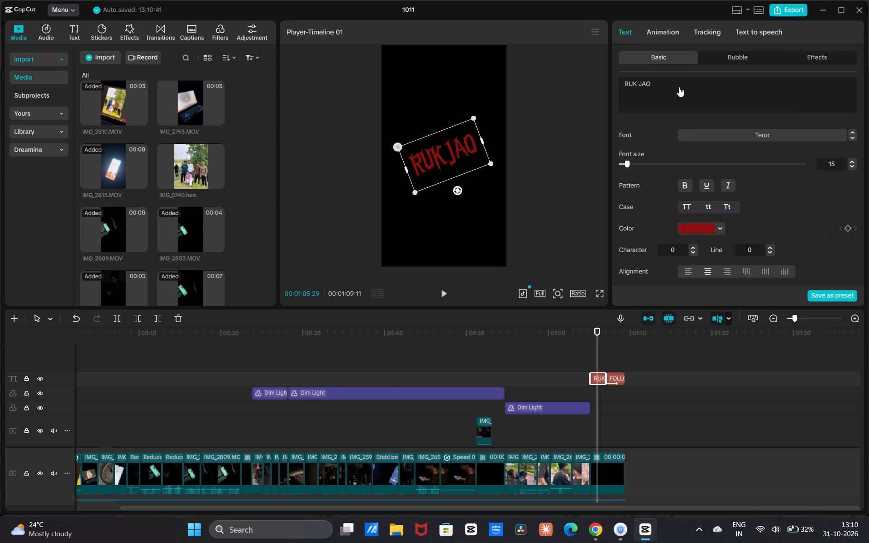
{"action": "left_click", "coordinate": [715, 90]}
{"action": "key", "text": "BackSpace"}
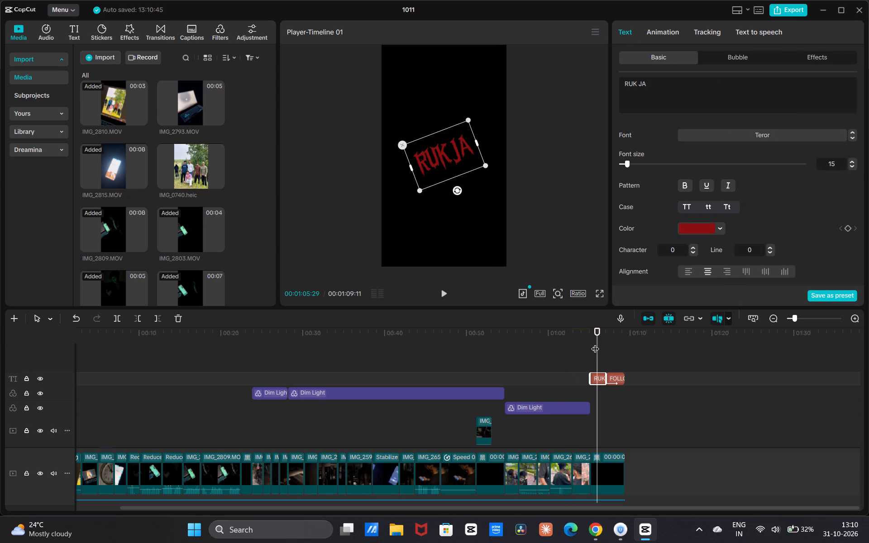
{"action": "left_click_drag", "start_coordinate": [596, 343], "coordinate": [596, 357]}
{"action": "key", "text": "BackSpace"}
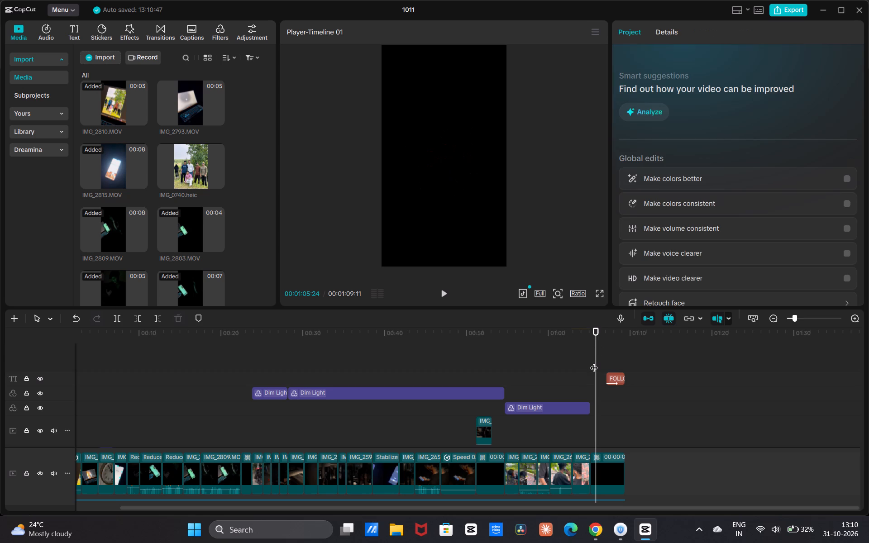
Add a default text clip on its own track at 01:05:05, where the black closing clip starts.
{"action": "left_click_drag", "start_coordinate": [594, 362], "coordinate": [592, 369]}
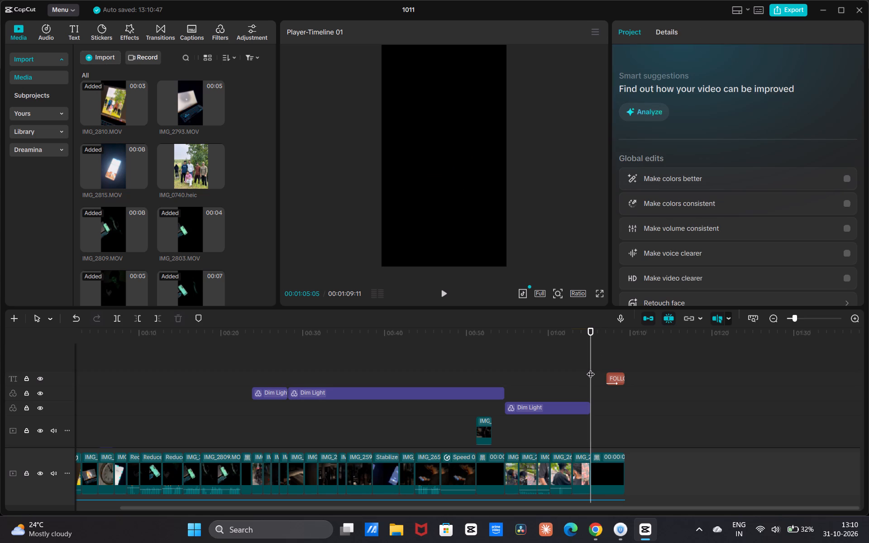
{"action": "left_click", "coordinate": [79, 29]}
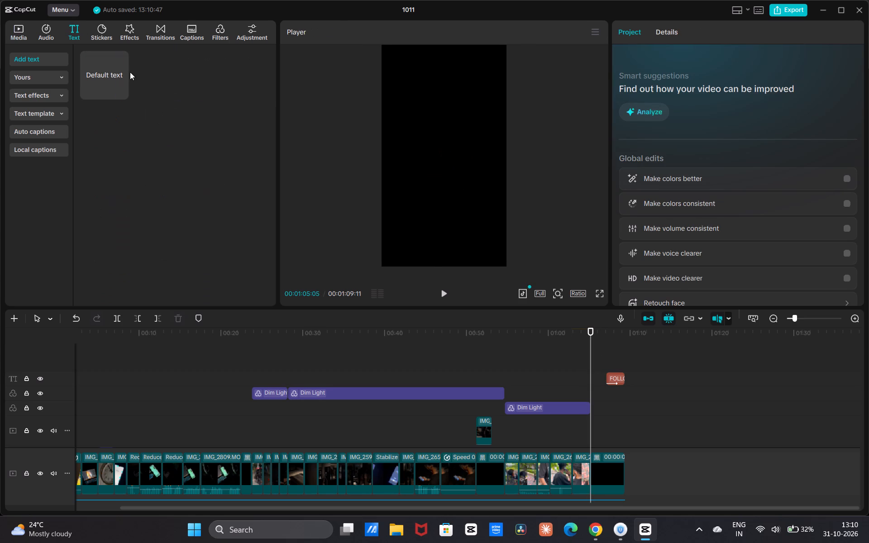
{"action": "left_click_drag", "start_coordinate": [114, 78], "coordinate": [587, 380]}
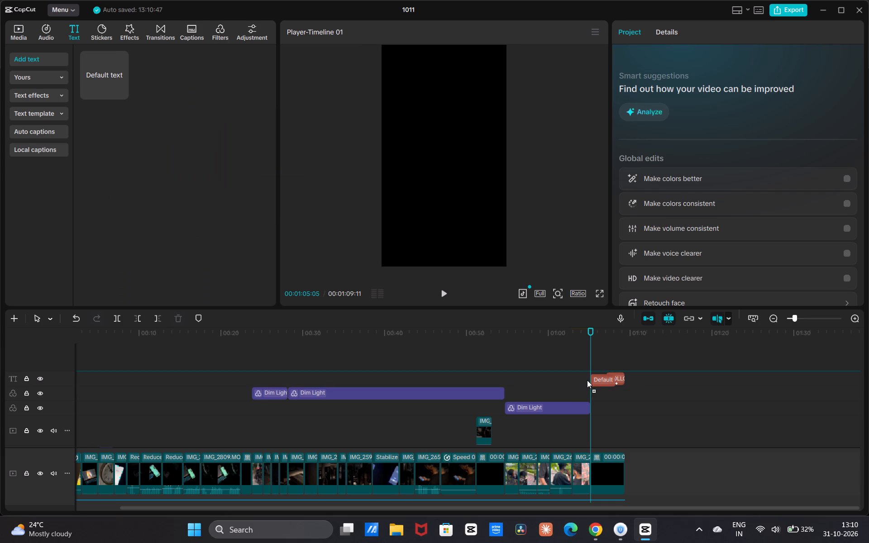
{"action": "left_click_drag", "start_coordinate": [587, 380], "coordinate": [592, 365]}
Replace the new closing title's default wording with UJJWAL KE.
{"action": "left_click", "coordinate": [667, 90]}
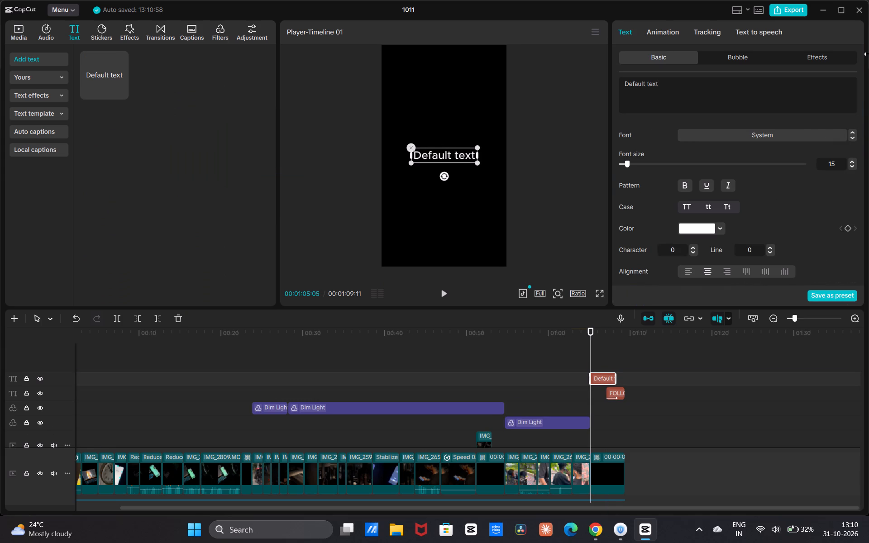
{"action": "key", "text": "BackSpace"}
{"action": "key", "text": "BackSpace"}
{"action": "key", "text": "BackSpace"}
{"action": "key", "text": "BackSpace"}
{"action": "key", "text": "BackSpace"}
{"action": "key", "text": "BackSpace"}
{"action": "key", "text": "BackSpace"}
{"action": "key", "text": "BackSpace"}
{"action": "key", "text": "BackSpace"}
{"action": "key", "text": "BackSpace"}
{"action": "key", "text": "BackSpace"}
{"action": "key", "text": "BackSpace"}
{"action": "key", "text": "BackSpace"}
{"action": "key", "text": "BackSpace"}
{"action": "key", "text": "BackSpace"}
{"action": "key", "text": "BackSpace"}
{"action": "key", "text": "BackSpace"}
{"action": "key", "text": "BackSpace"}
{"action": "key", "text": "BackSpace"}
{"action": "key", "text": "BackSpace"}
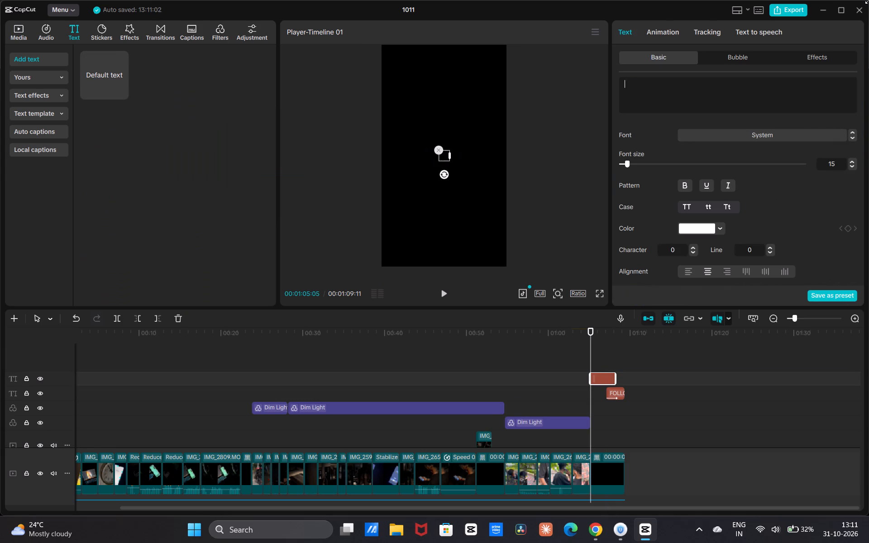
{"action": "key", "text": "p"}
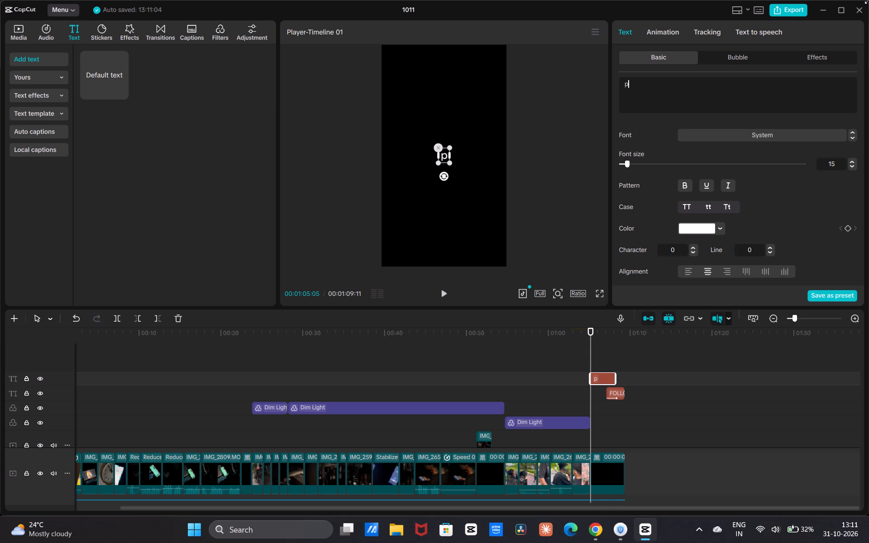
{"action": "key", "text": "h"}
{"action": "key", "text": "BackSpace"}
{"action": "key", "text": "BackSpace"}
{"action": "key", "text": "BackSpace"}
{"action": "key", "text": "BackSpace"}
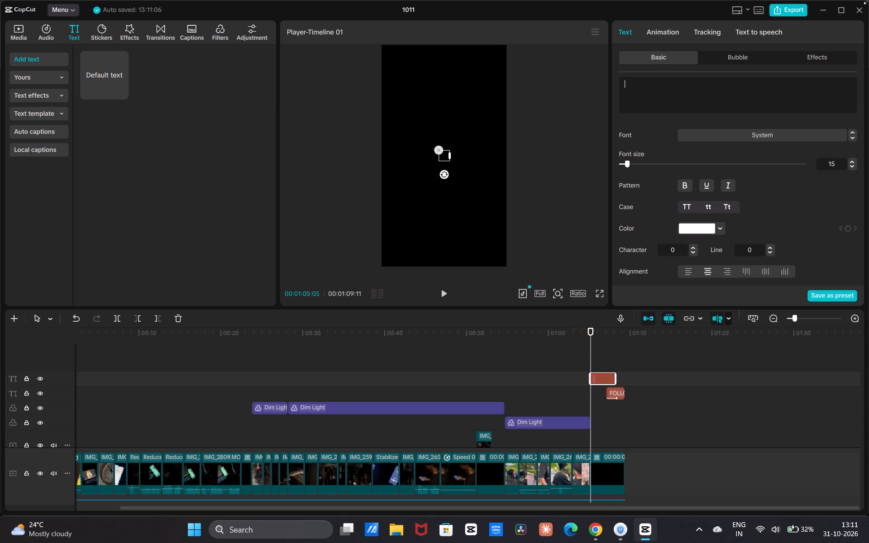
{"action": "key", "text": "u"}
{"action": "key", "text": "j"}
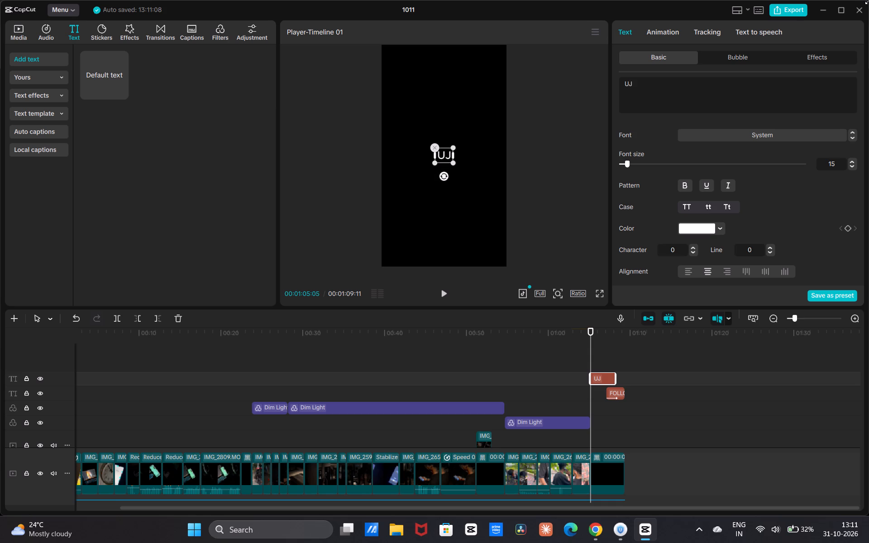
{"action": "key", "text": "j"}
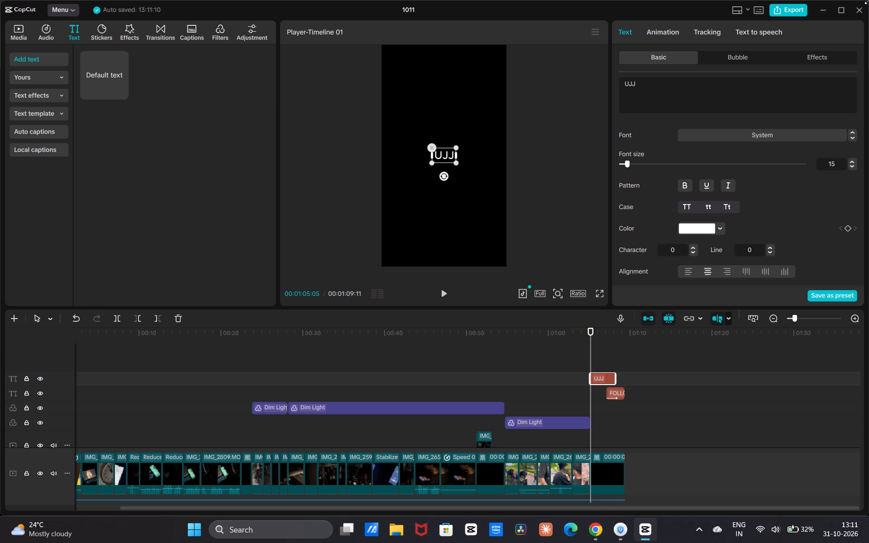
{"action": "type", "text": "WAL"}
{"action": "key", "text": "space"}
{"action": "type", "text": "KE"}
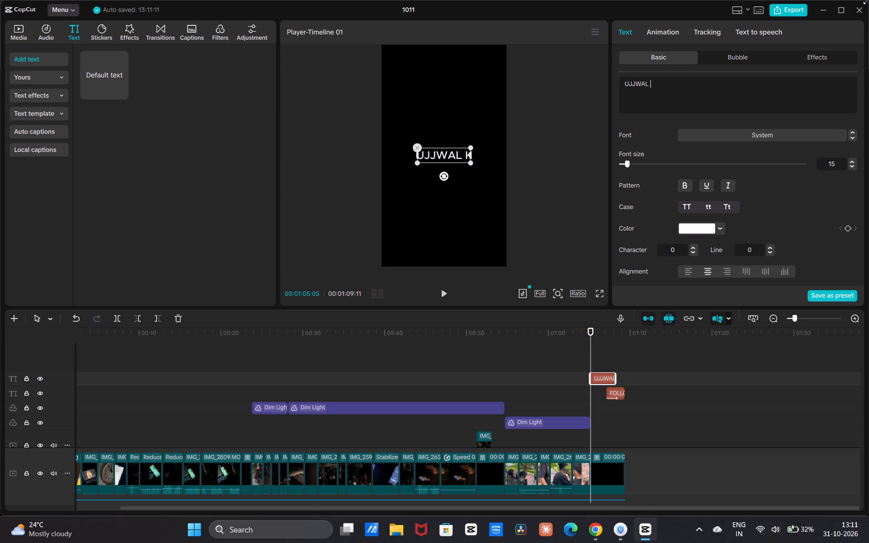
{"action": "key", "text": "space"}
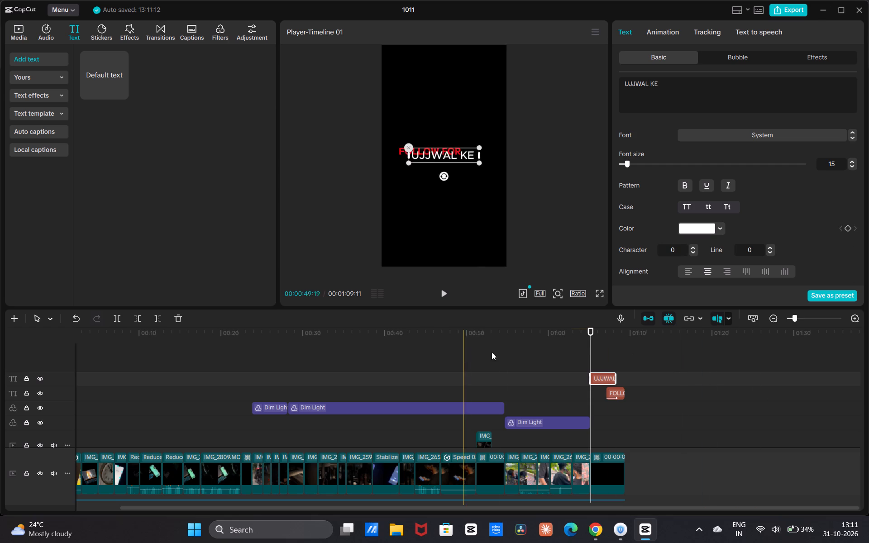
Replay the park scene from its start into the closing title, checking the overlay and extracted audio tracks beneath it.
{"action": "left_click_drag", "start_coordinate": [590, 343], "coordinate": [552, 421]}
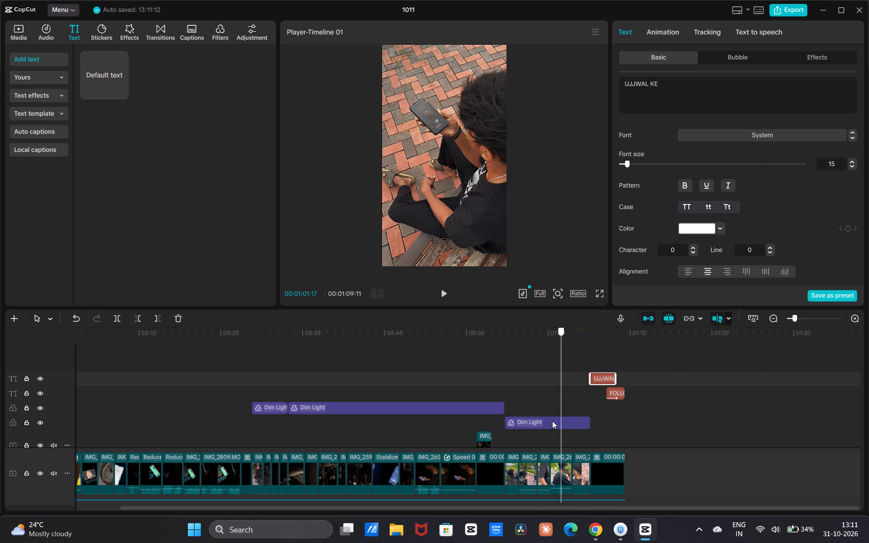
{"action": "left_click_drag", "start_coordinate": [552, 421], "coordinate": [503, 429]}
{"action": "key", "text": "space"}
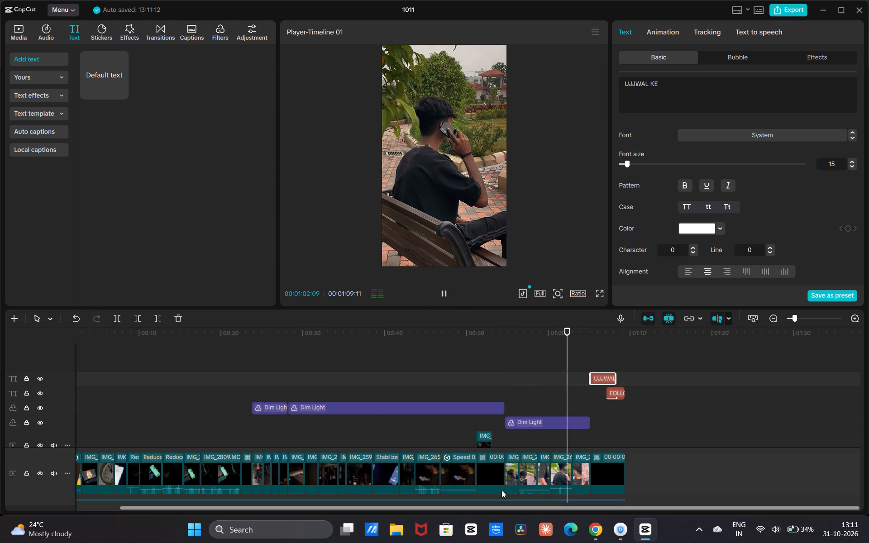
{"action": "scroll", "coordinate": [559, 417], "scroll_direction": "down", "scroll_amount": 11}
{"action": "scroll", "coordinate": [558, 420], "scroll_direction": "up", "scroll_amount": 3}
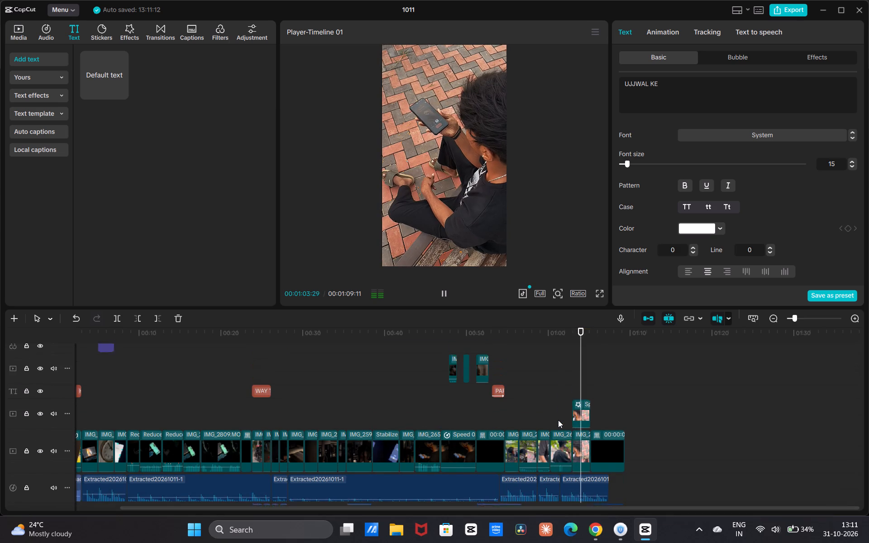
{"action": "scroll", "coordinate": [558, 420], "scroll_direction": "up", "scroll_amount": 8}
{"action": "key", "text": "space"}
Rewrite the closing title as RUK JAO KISHNE on the first line and BOLA on the second.
{"action": "left_click", "coordinate": [700, 90]}
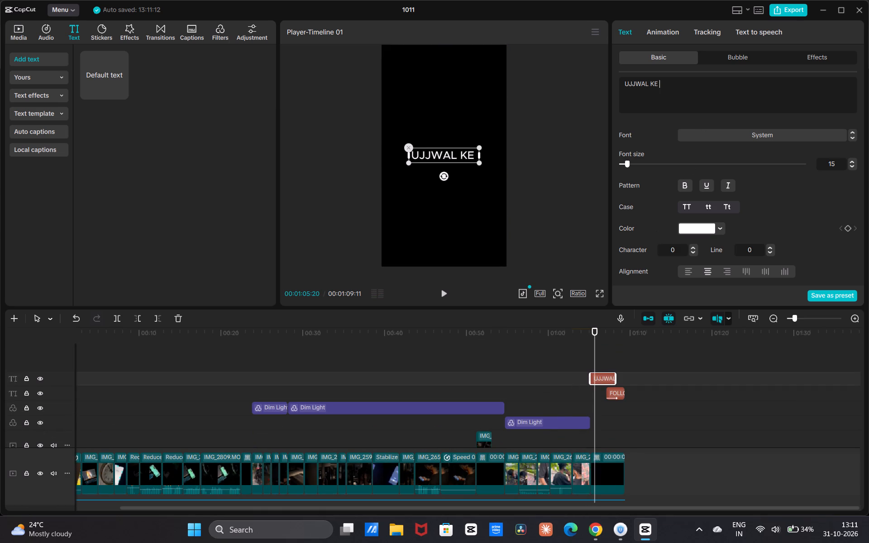
{"action": "key", "text": "BackSpace"}
{"action": "key", "text": "BackSpace"}
{"action": "key", "text": "BackSpace"}
{"action": "key", "text": "BackSpace"}
{"action": "key", "text": "BackSpace"}
{"action": "key", "text": "BackSpace"}
{"action": "key", "text": "BackSpace"}
{"action": "key", "text": "BackSpace"}
{"action": "key", "text": "BackSpace"}
{"action": "key", "text": "BackSpace"}
{"action": "key", "text": "BackSpace"}
{"action": "key", "text": "BackSpace"}
{"action": "key", "text": "BackSpace"}
{"action": "key", "text": "BackSpace"}
{"action": "key", "text": "BackSpace"}
{"action": "key", "text": "BackSpace"}
{"action": "key", "text": "BackSpace"}
{"action": "key", "text": "BackSpace"}
{"action": "key", "text": "BackSpace"}
{"action": "key", "text": "BackSpace"}
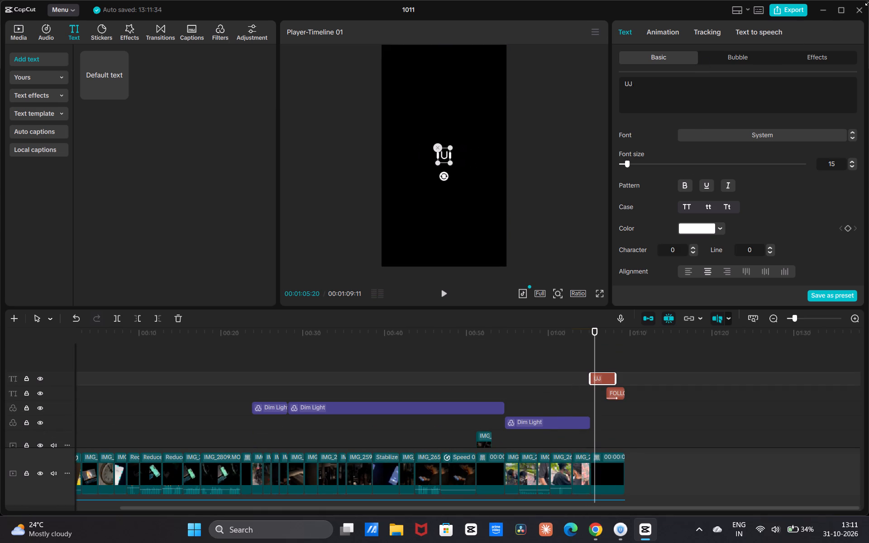
{"action": "type", "text": "RUK"}
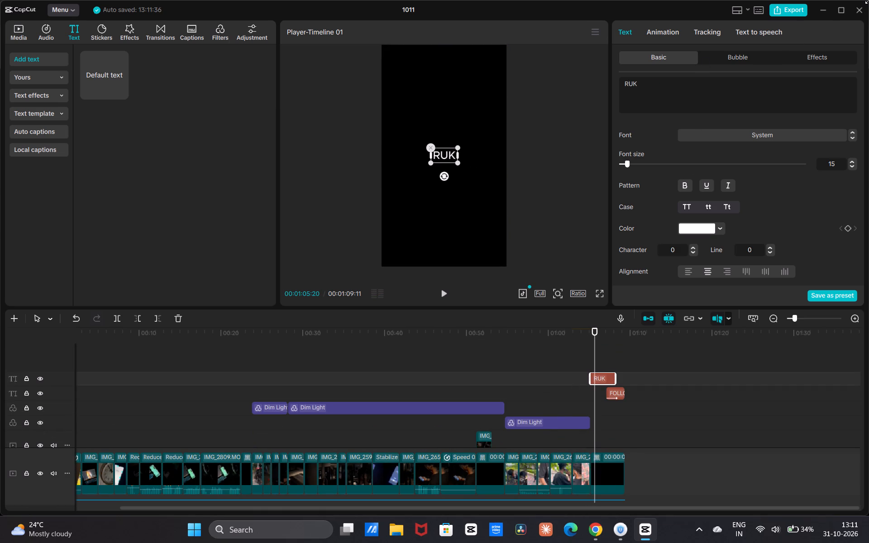
{"action": "key", "text": "space"}
{"action": "key", "text": "j"}
{"action": "key", "text": "a"}
{"action": "type", "text": "O"}
{"action": "key", "text": "space"}
{"action": "type", "text": "KIS"}
{"action": "key", "text": "h"}
{"action": "type", "text": "NE"}
{"action": "key", "text": "space"}
{"action": "key", "text": "b"}
{"action": "type", "text": "OLL"}
{"action": "type", "text": "A"}
{"action": "key", "text": "space"}
{"action": "key", "text": "BackSpace"}
{"action": "key", "text": "BackSpace"}
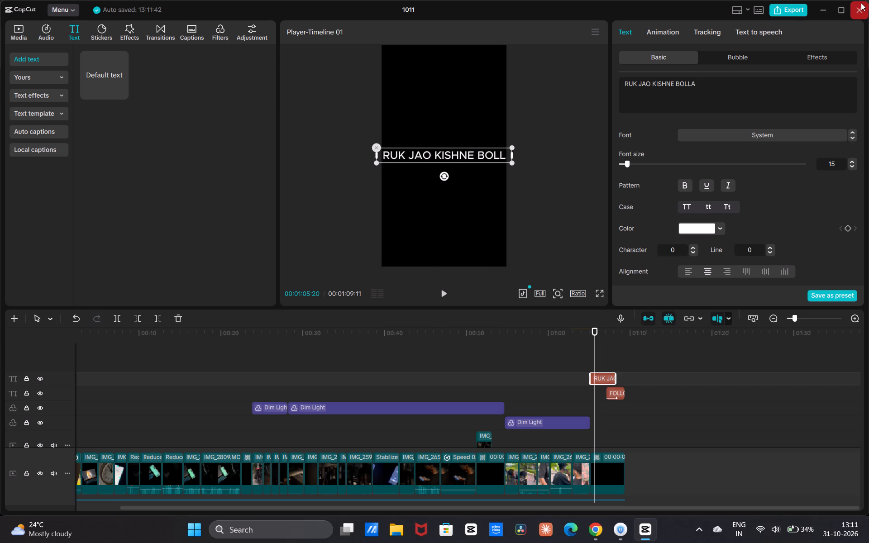
{"action": "key", "text": "BackSpace"}
{"action": "key", "text": "BackSpace"}
{"action": "key", "text": "BackSpace"}
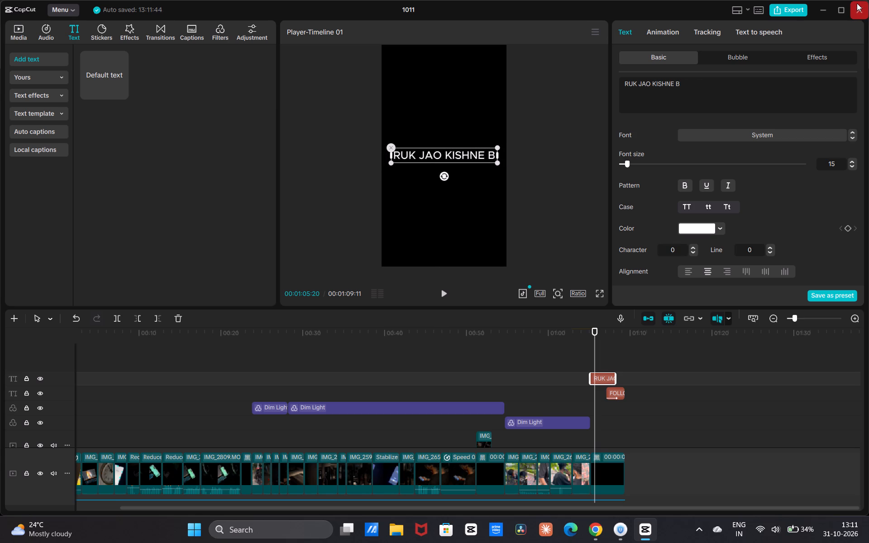
{"action": "type", "text": "OLA"}
{"action": "key", "text": "space"}
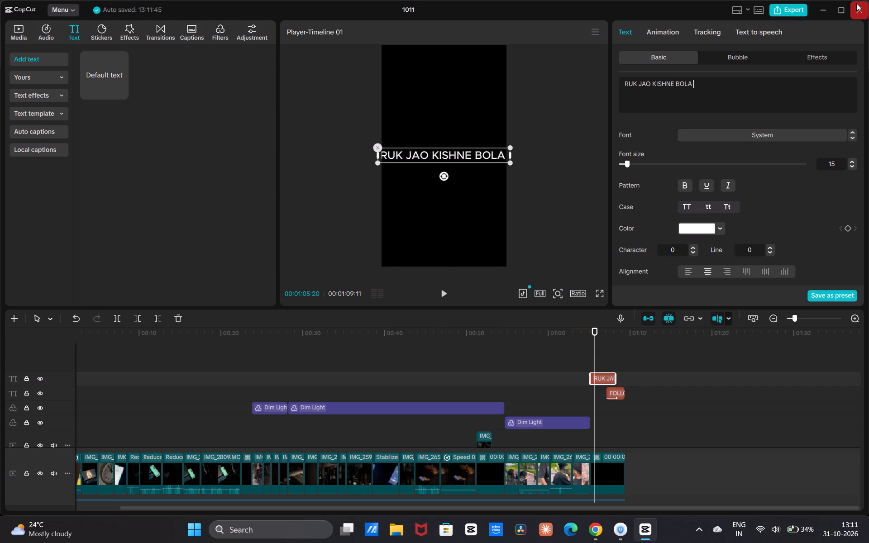
{"action": "key", "text": "BackSpace"}
{"action": "key", "text": "BackSpace"}
{"action": "key", "text": "BackSpace"}
{"action": "key", "text": "BackSpace"}
{"action": "key", "text": "BackSpace"}
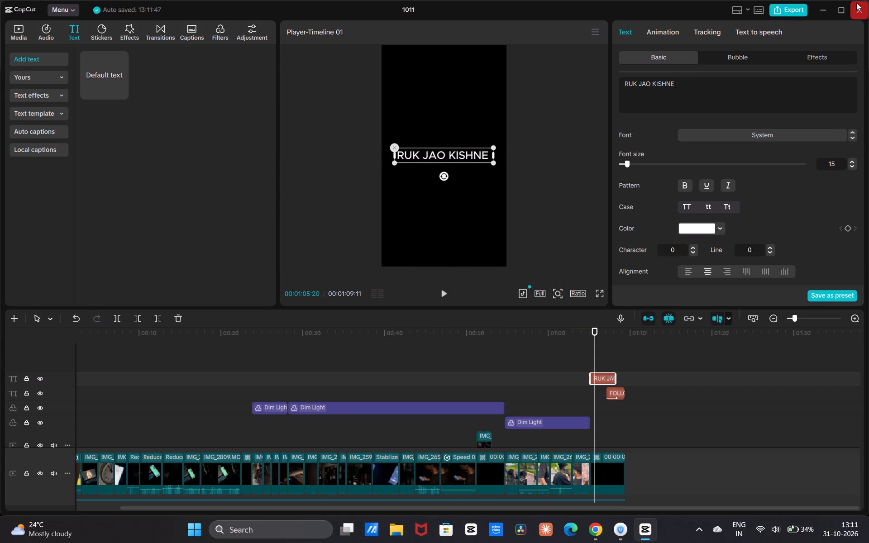
{"action": "key", "text": "Return"}
{"action": "type", "text": "BOLA"}
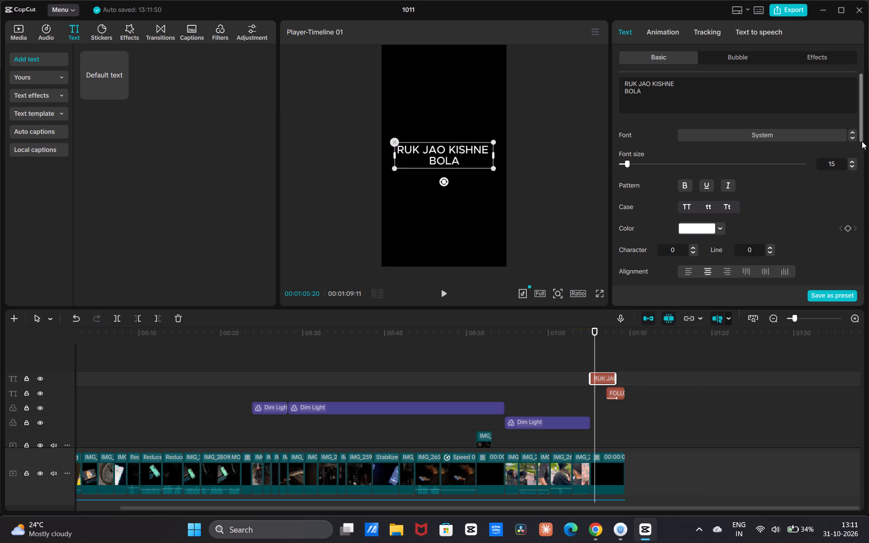
Change the closing title's font to Terror.
{"action": "double_click", "coordinate": [850, 137]}
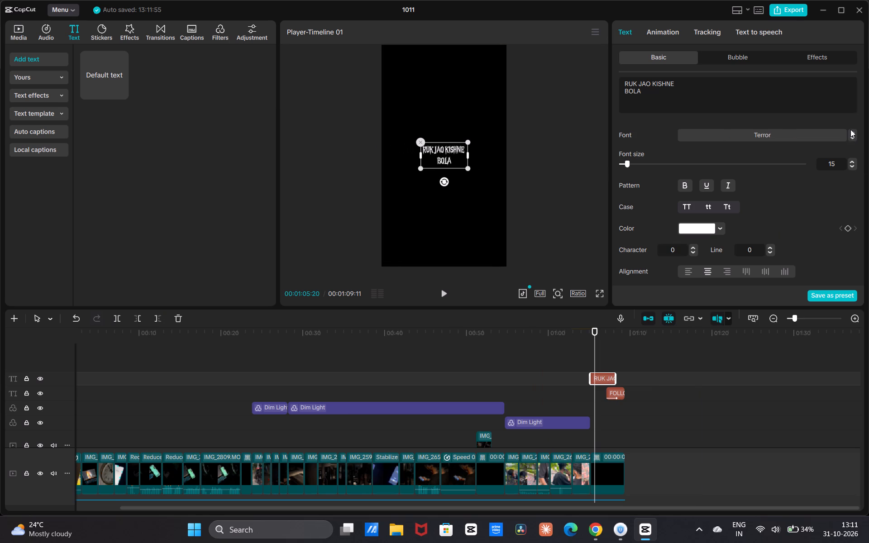
{"action": "left_click", "coordinate": [852, 139]}
{"action": "left_click", "coordinate": [852, 139]}
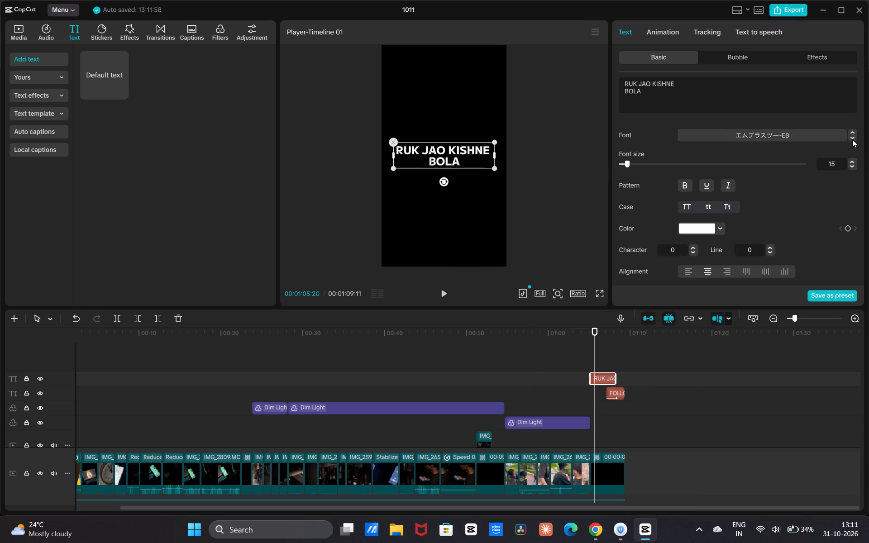
{"action": "double_click", "coordinate": [853, 133]}
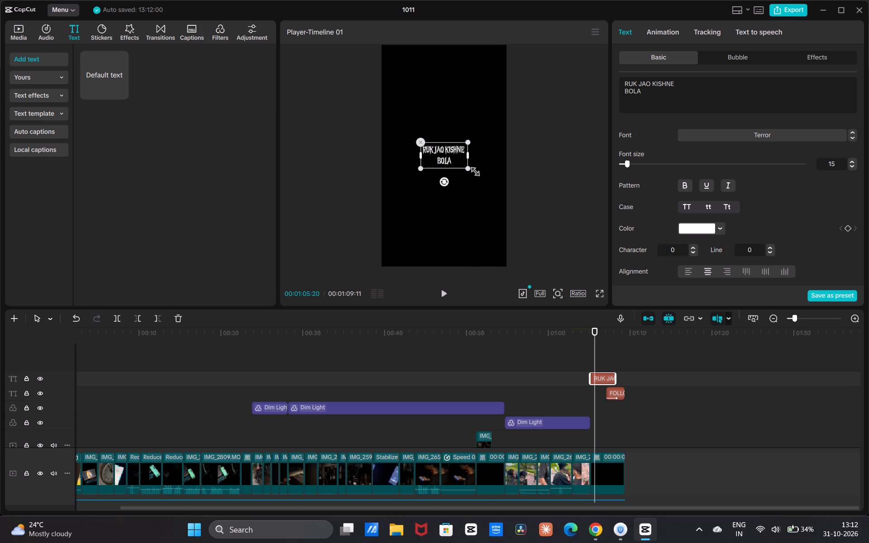
Enlarge the closing title to span most of the frame's width.
{"action": "left_click_drag", "start_coordinate": [468, 170], "coordinate": [498, 204]}
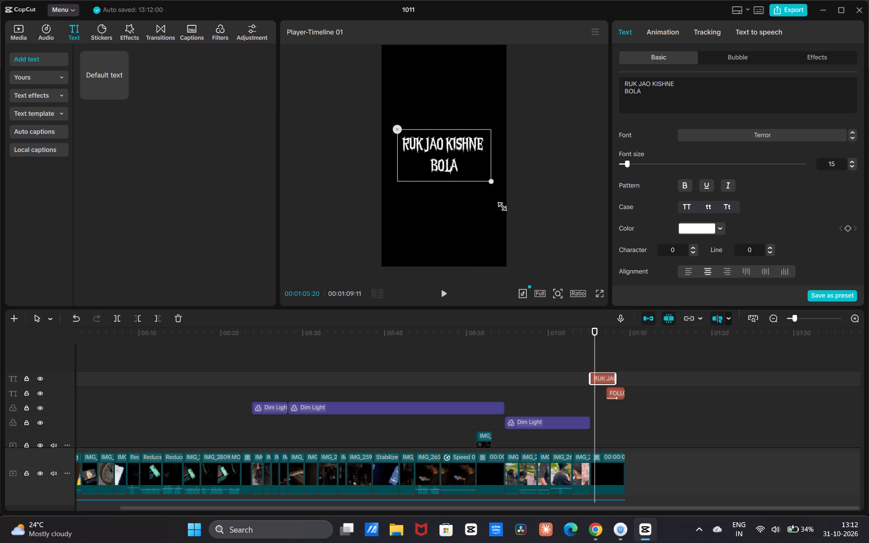
{"action": "left_click_drag", "start_coordinate": [498, 204], "coordinate": [501, 217]}
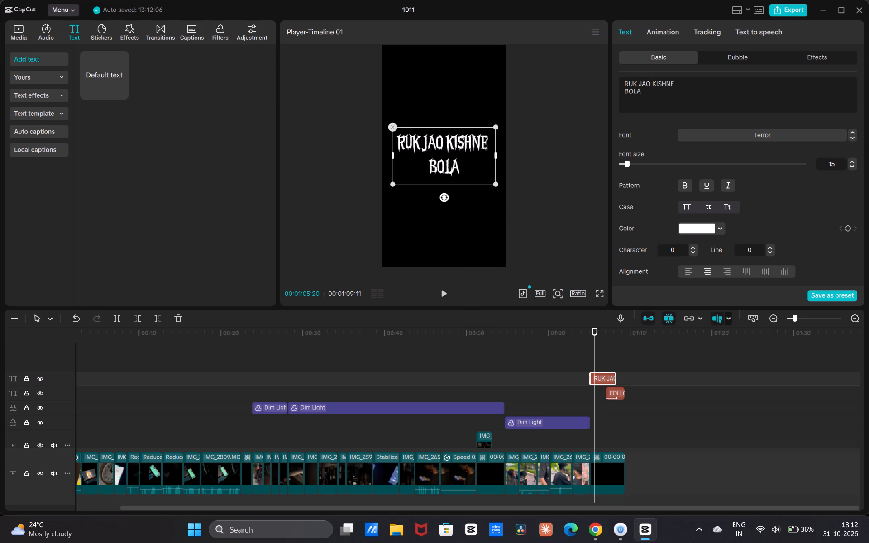
Correct the word KISHNE to KISNE in the closing title.
{"action": "left_click", "coordinate": [667, 82]}
{"action": "key", "text": "BackSpace"}
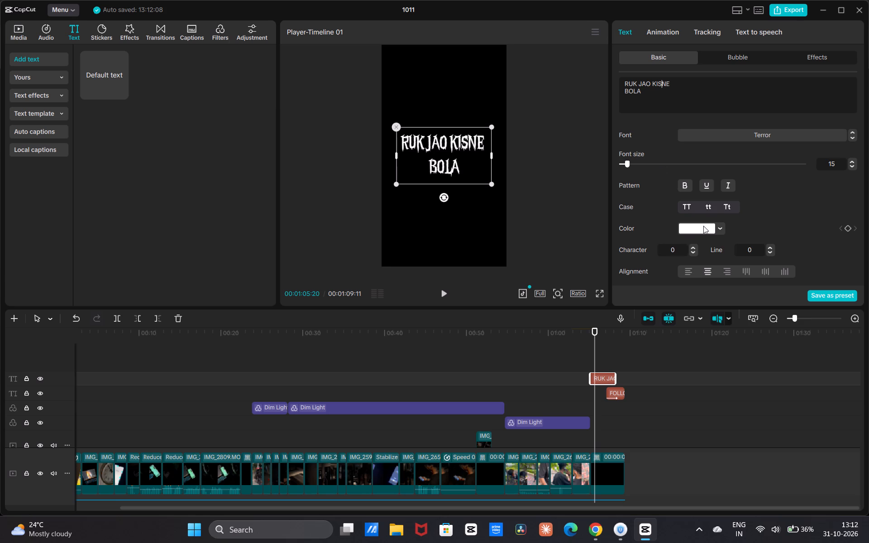
Change the closing title's text colour to dark red.
{"action": "left_click", "coordinate": [704, 226]}
{"action": "left_click_drag", "start_coordinate": [742, 254], "coordinate": [755, 264]}
{"action": "left_click", "coordinate": [760, 216]}
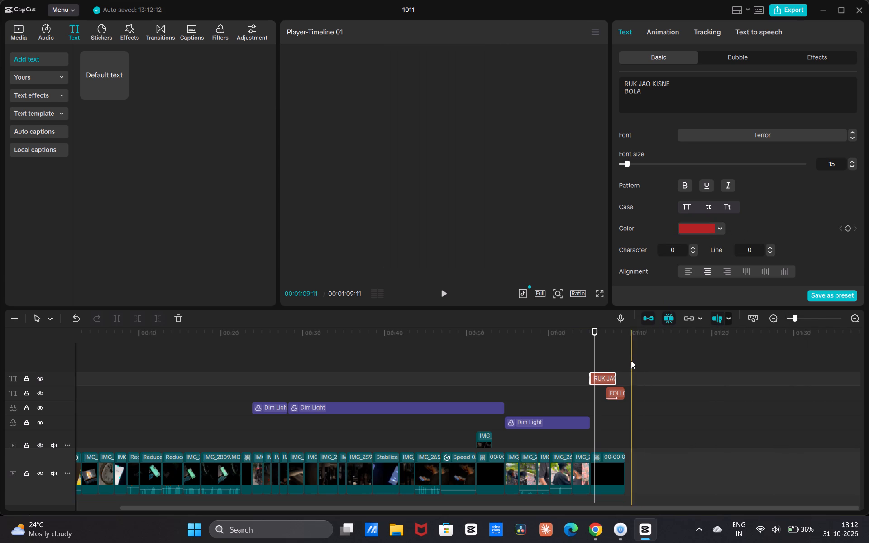
Trim the end of the RUK JAO KISNE BOLA title back to where the FOLLOW FOR EP - 2 title starts.
{"action": "left_click_drag", "start_coordinate": [616, 378], "coordinate": [607, 399]}
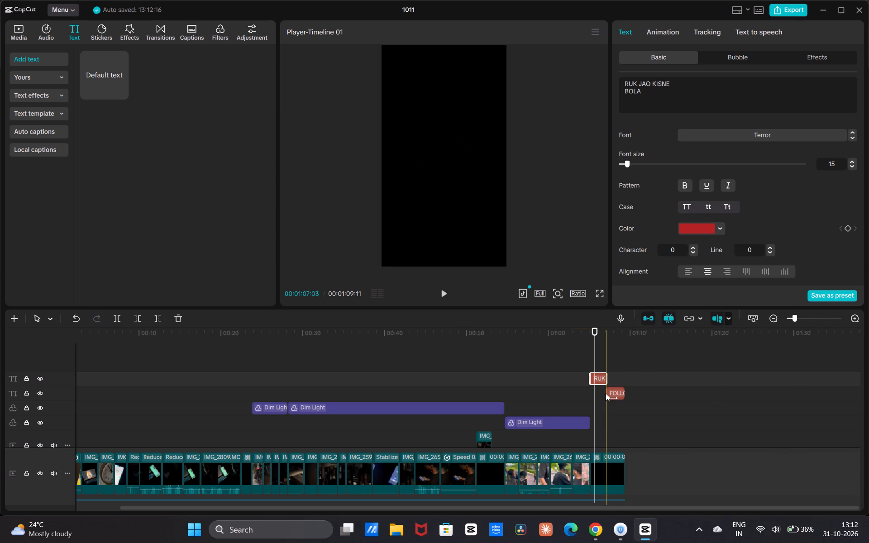
Play back the ending from just before the closing title through the FOLLOW FOR EP - 2 title.
{"action": "left_click", "coordinate": [573, 362]}
{"action": "key", "text": "space"}
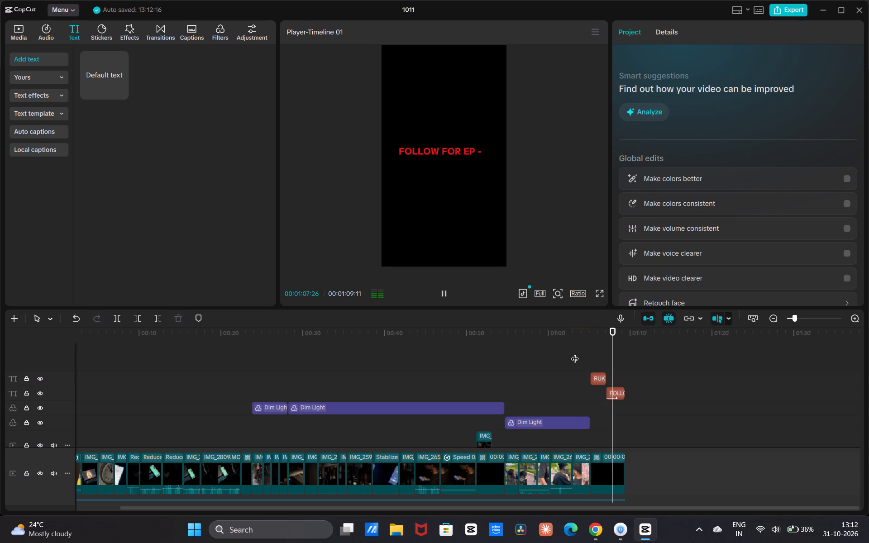
{"action": "key", "text": "space"}
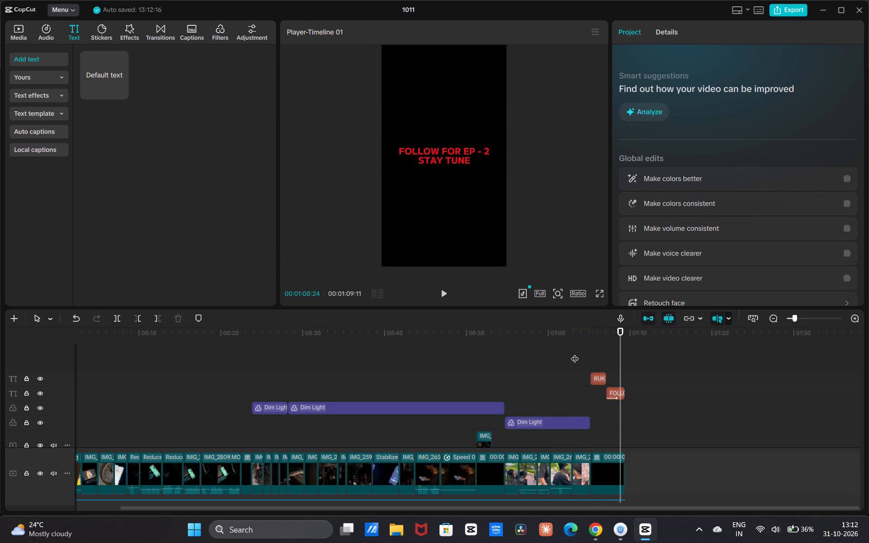
{"action": "key", "text": "space"}
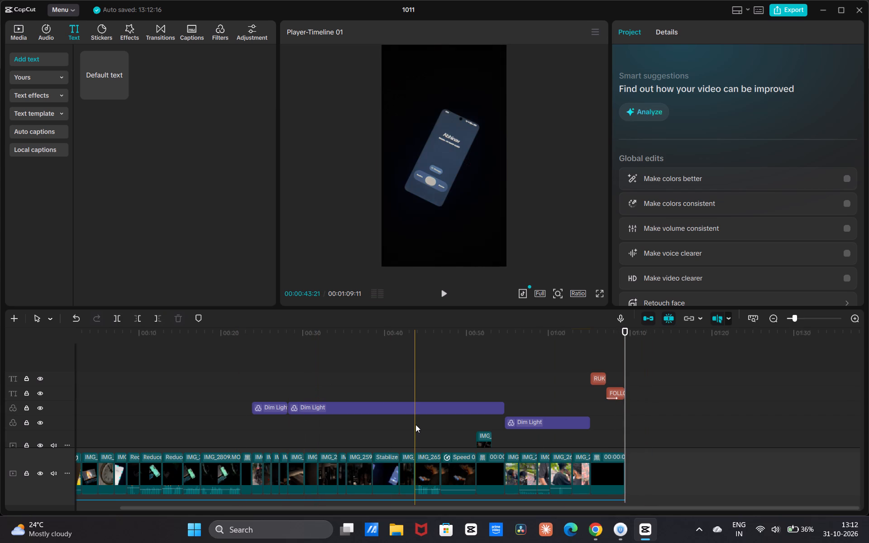
Return to the start of the timeline and view the opening group photo frame full screen, leaving full screen again.
{"action": "left_click_drag", "start_coordinate": [166, 408], "coordinate": [96, 434]}
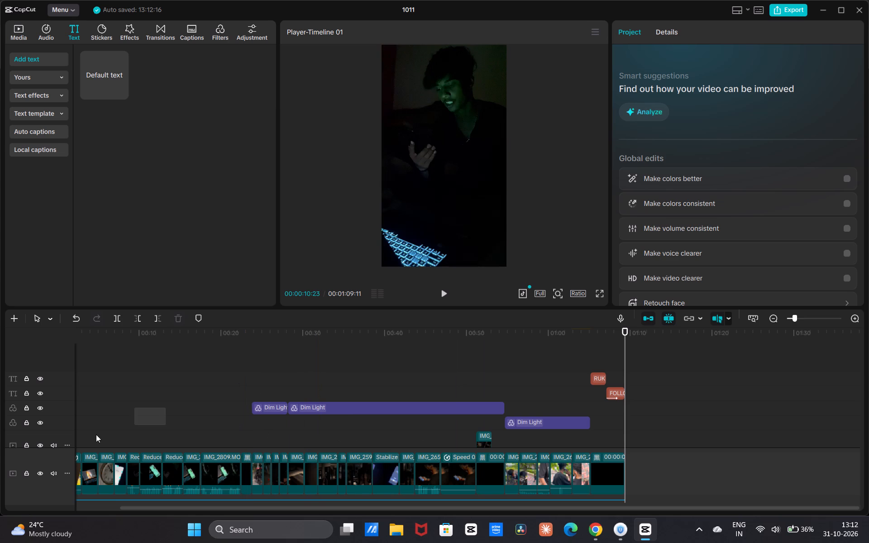
{"action": "double_click", "coordinate": [125, 390]}
{"action": "left_click_drag", "start_coordinate": [125, 390], "coordinate": [43, 402]}
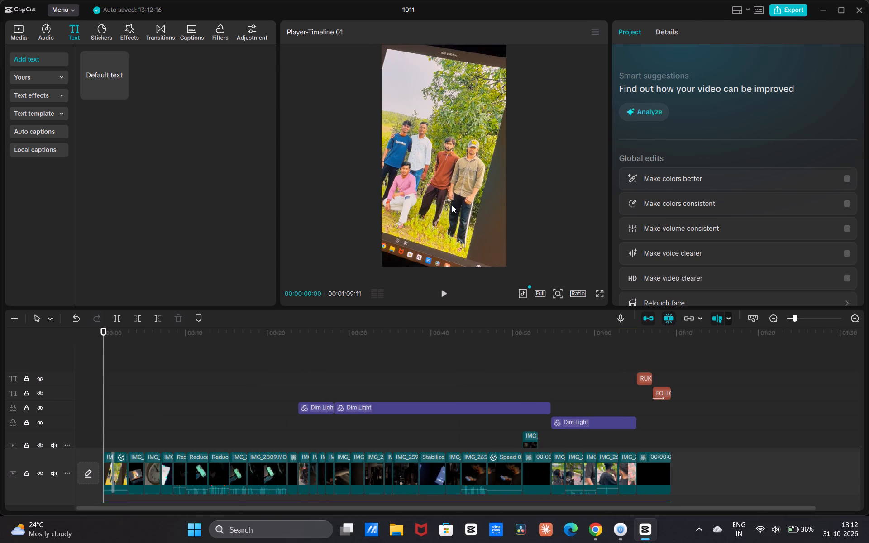
{"action": "left_click", "coordinate": [599, 295]}
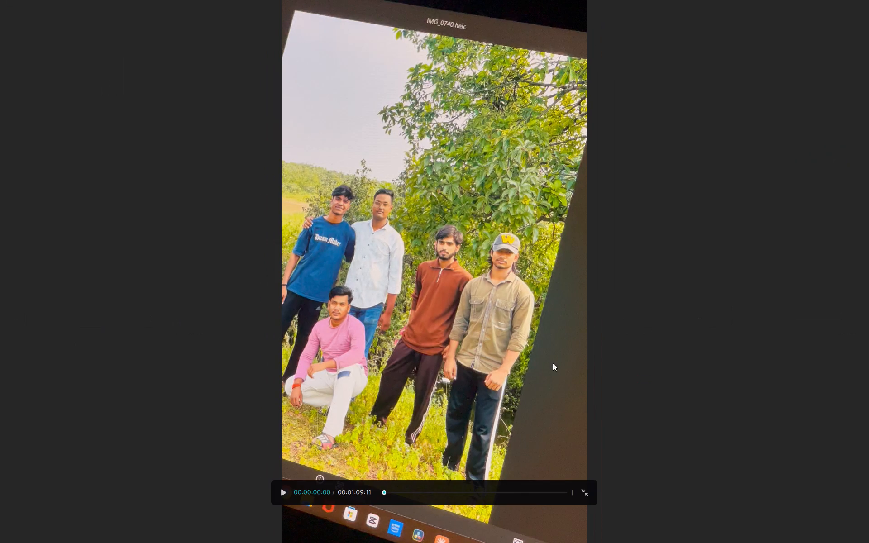
{"action": "left_click", "coordinate": [586, 489]}
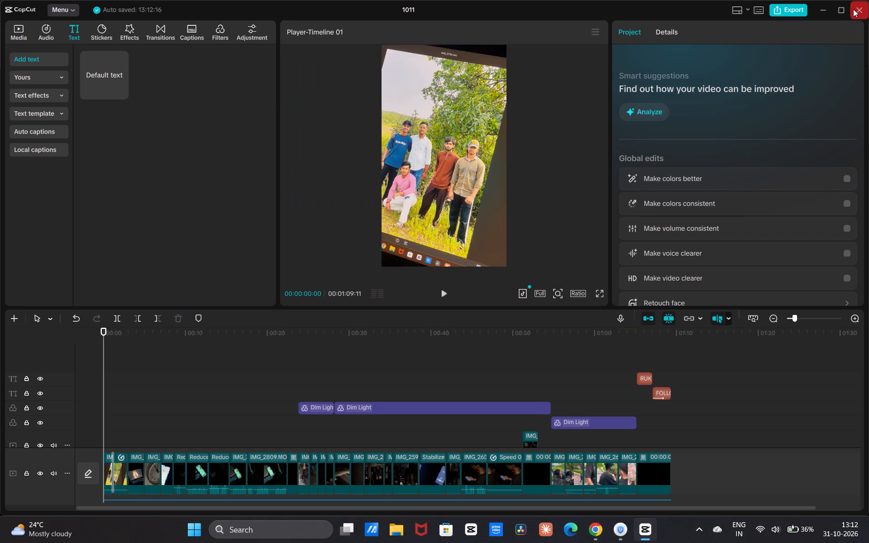
Close the 1011 project to return to the projects page.
{"action": "left_click", "coordinate": [853, 9]}
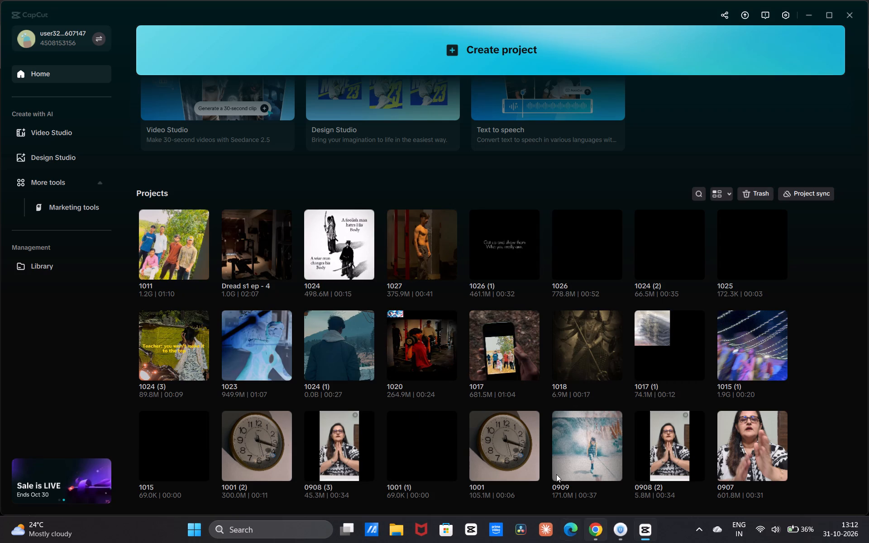
Switch to ChatGPT in Chrome and read its improvement notes for the starting hook, phone conversation and bike and gym scenes.
{"action": "left_click", "coordinate": [603, 533]}
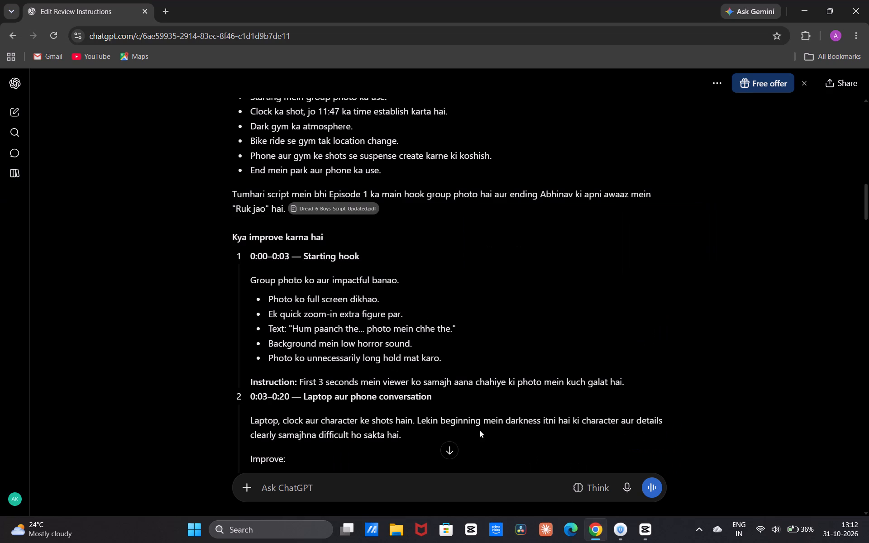
{"action": "scroll", "coordinate": [387, 359], "scroll_direction": "down", "scroll_amount": 1}
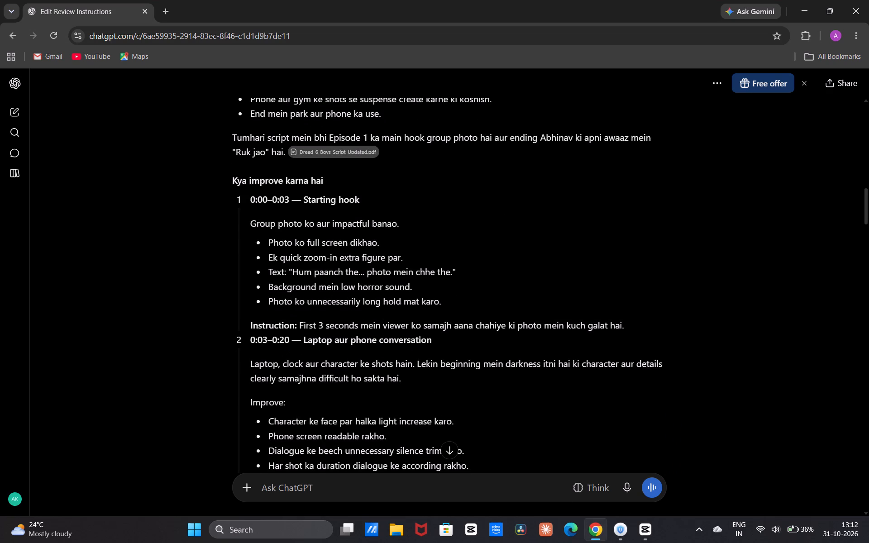
{"action": "scroll", "coordinate": [297, 341], "scroll_direction": "down", "scroll_amount": 1}
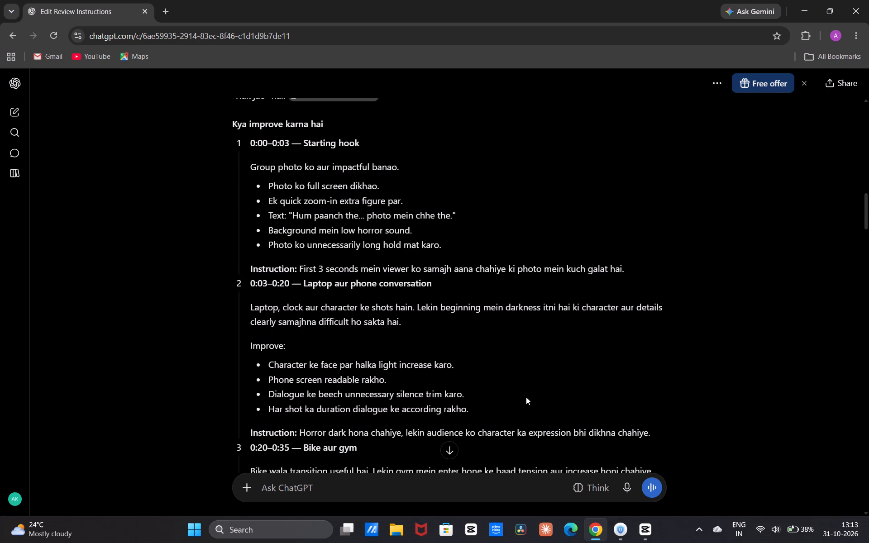
{"action": "scroll", "coordinate": [526, 397], "scroll_direction": "down", "scroll_amount": 2}
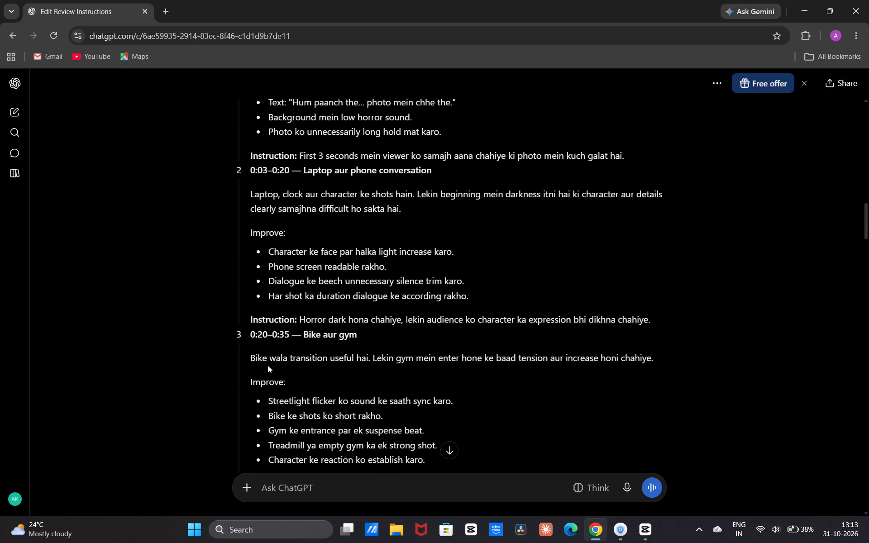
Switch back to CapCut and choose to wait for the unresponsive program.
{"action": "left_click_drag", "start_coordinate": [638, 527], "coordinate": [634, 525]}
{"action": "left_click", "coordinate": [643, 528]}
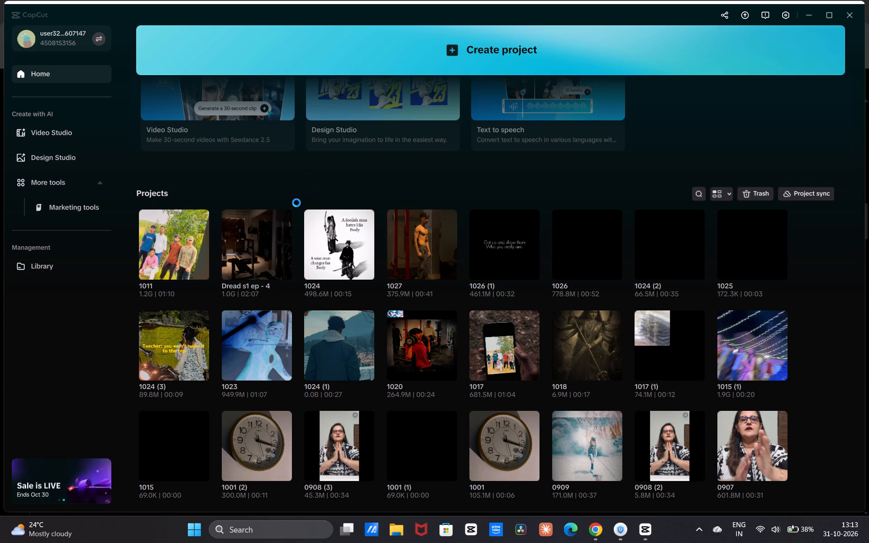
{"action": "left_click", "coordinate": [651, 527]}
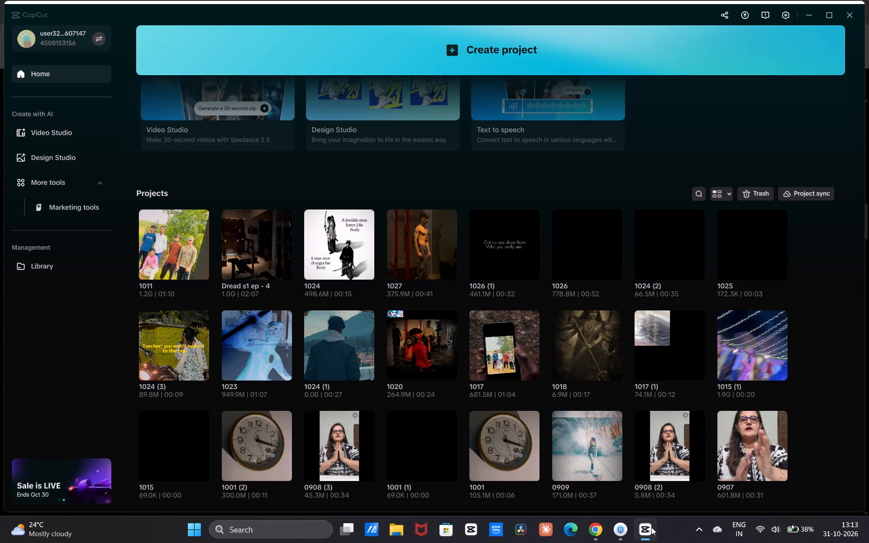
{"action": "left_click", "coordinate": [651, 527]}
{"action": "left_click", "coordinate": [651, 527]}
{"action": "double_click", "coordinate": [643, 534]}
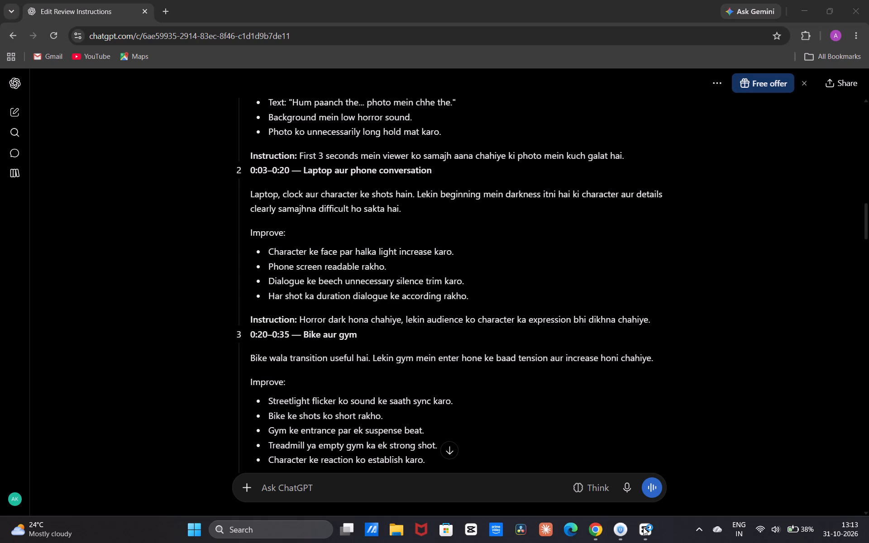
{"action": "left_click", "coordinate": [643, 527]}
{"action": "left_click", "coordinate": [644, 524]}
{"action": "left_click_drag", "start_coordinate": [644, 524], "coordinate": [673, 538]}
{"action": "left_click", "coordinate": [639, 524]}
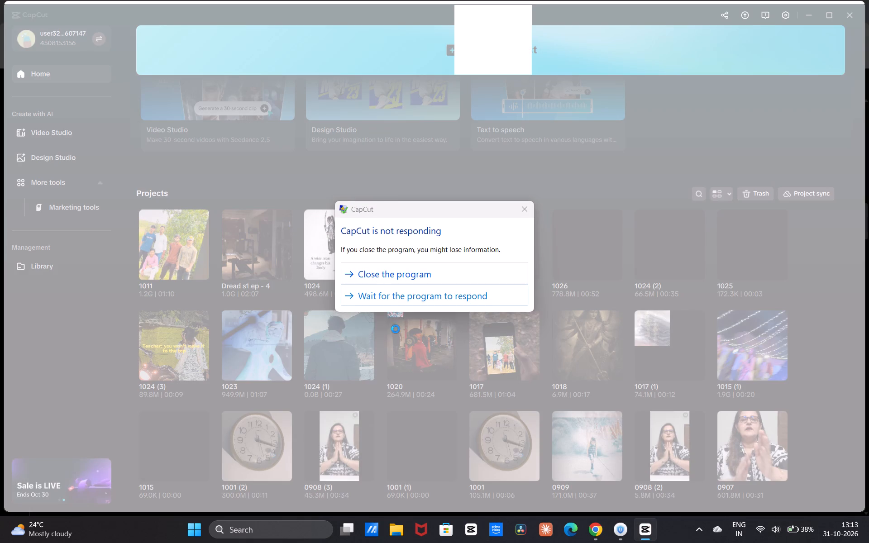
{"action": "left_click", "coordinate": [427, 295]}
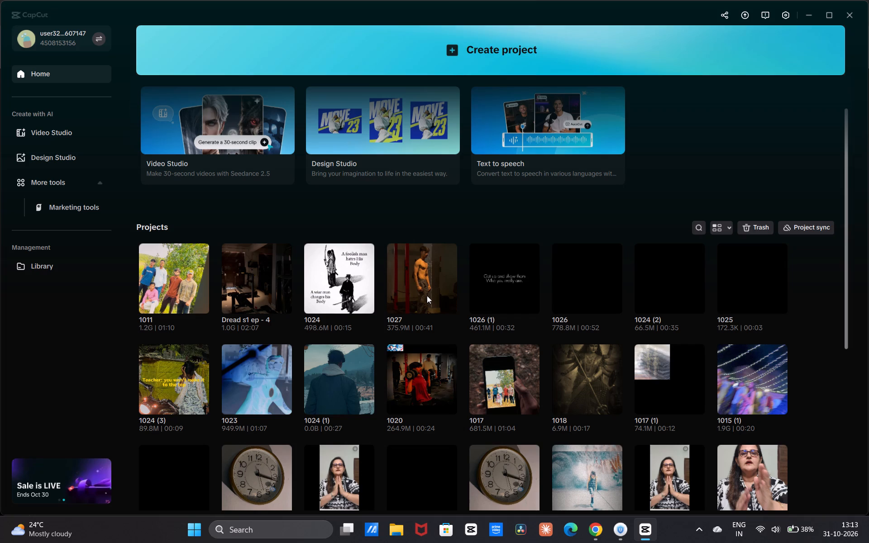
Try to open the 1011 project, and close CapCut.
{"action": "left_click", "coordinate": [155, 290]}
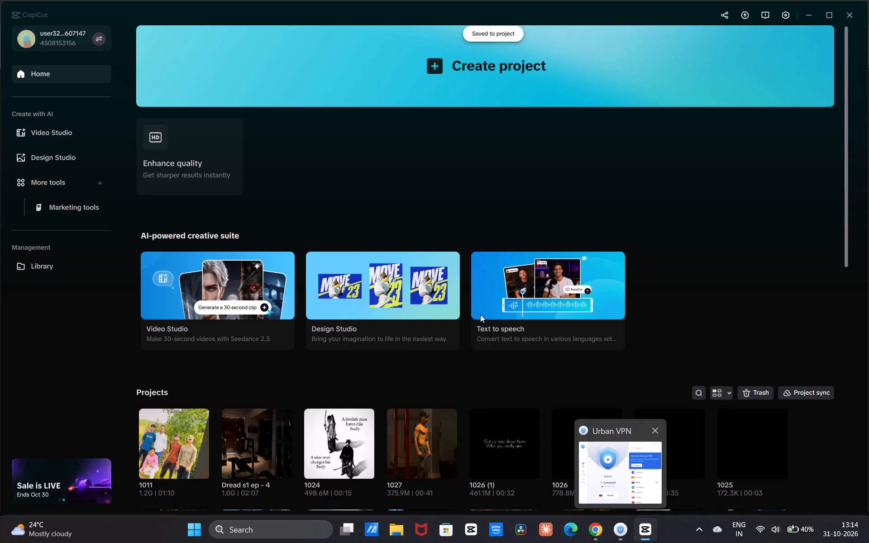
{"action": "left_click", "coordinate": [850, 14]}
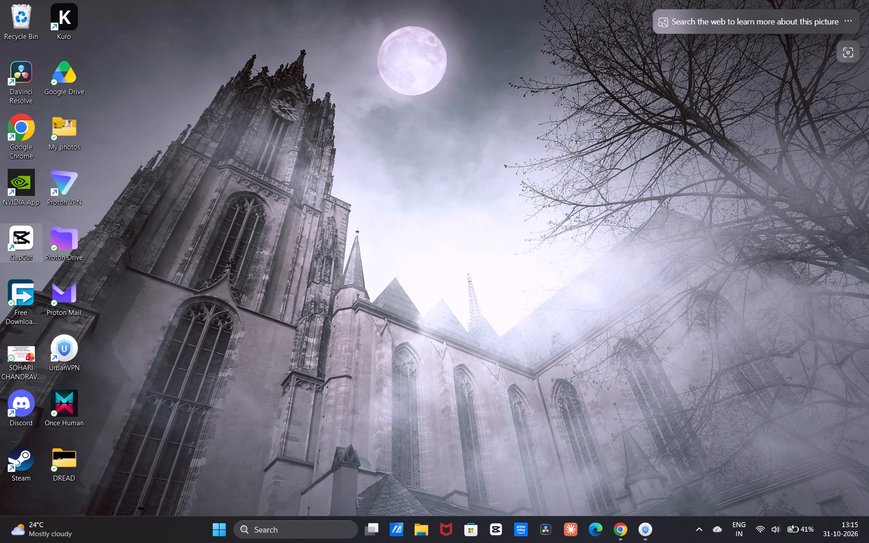
{"action": "left_click_drag", "start_coordinate": [159, 133], "coordinate": [0, 502]}
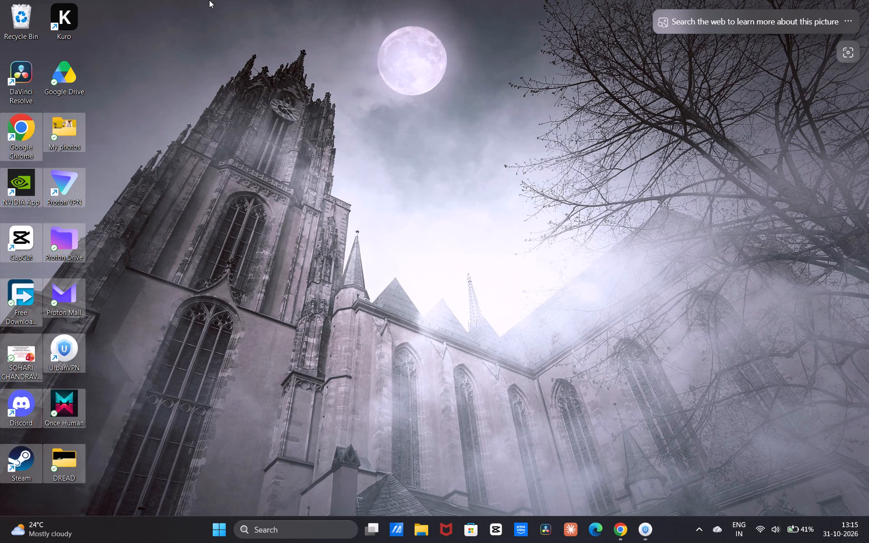
{"action": "left_click", "coordinate": [200, 0]}
{"action": "left_click_drag", "start_coordinate": [186, 0], "coordinate": [0, 538]}
{"action": "left_click", "coordinate": [211, 0]}
{"action": "left_click_drag", "start_coordinate": [215, 0], "coordinate": [201, 10]}
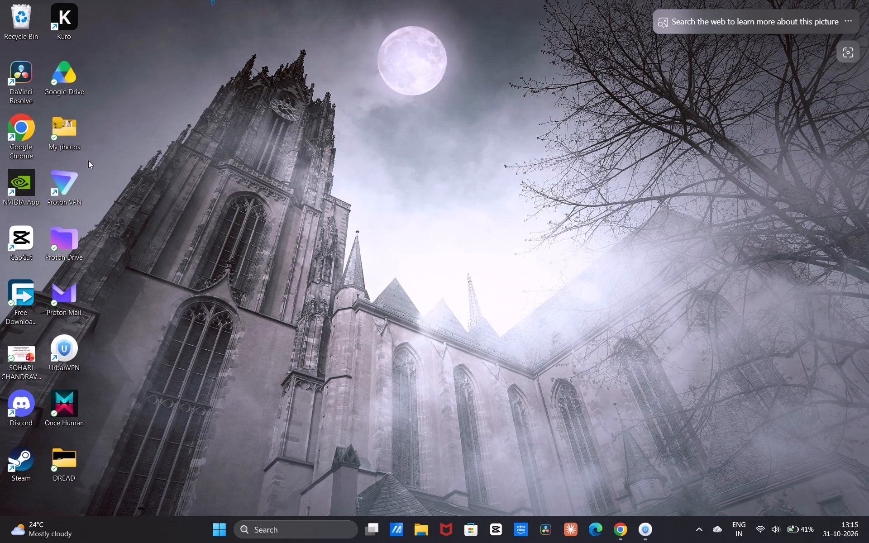
{"action": "double_click", "coordinate": [19, 235]}
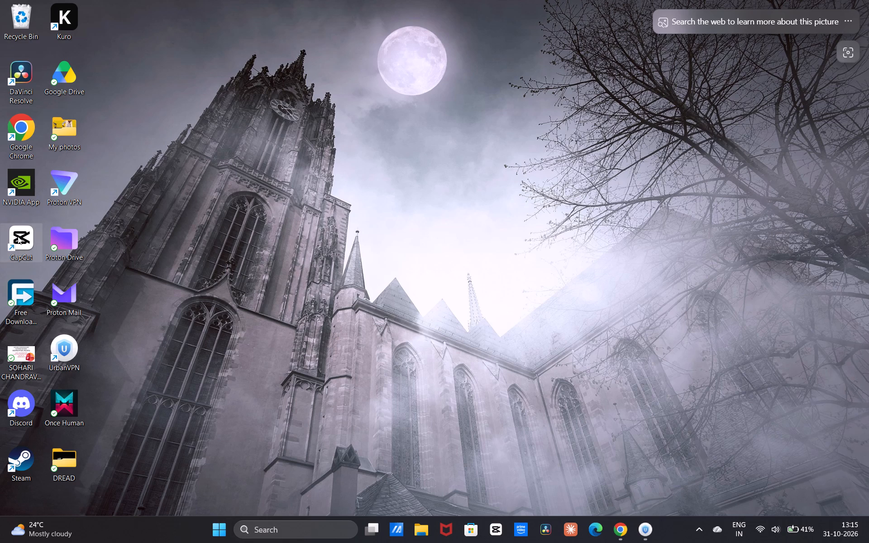
{"action": "double_click", "coordinate": [24, 243]}
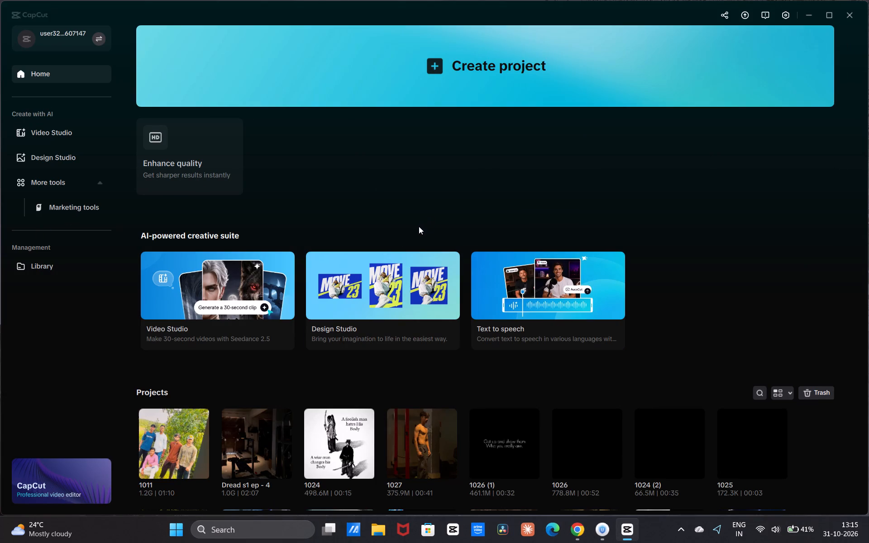
Reopen the 1011 project and look over its audio, filter, title and video tracks.
{"action": "left_click", "coordinate": [162, 463]}
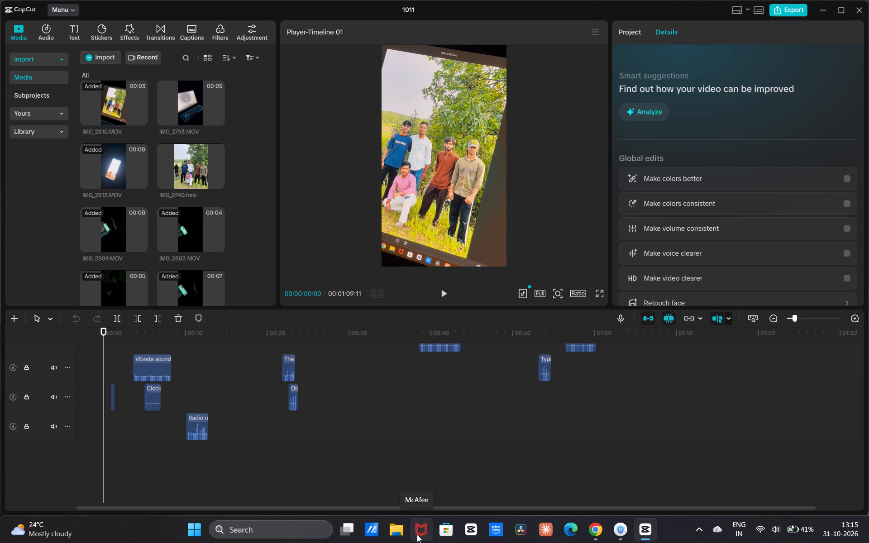
{"action": "scroll", "coordinate": [399, 520], "scroll_direction": "up", "scroll_amount": 7}
{"action": "scroll", "coordinate": [371, 436], "scroll_direction": "up", "scroll_amount": 7}
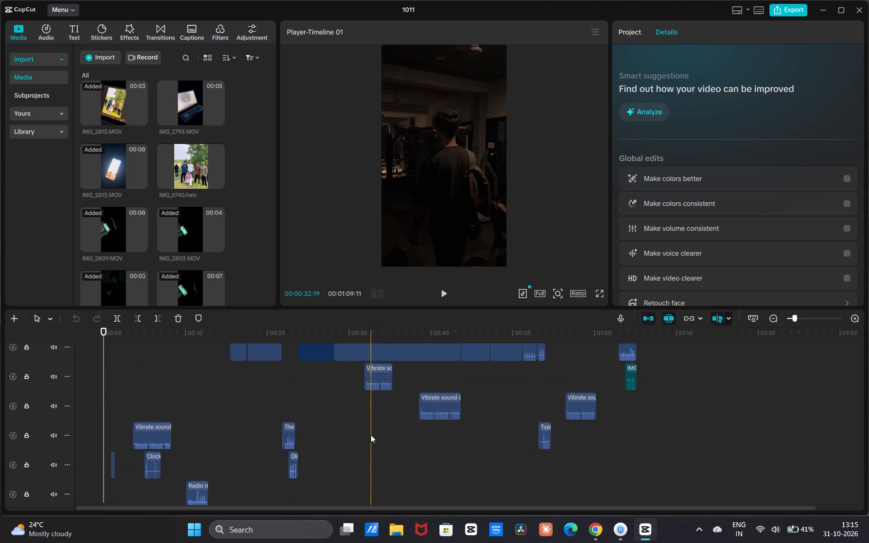
{"action": "scroll", "coordinate": [371, 435], "scroll_direction": "up", "scroll_amount": 19}
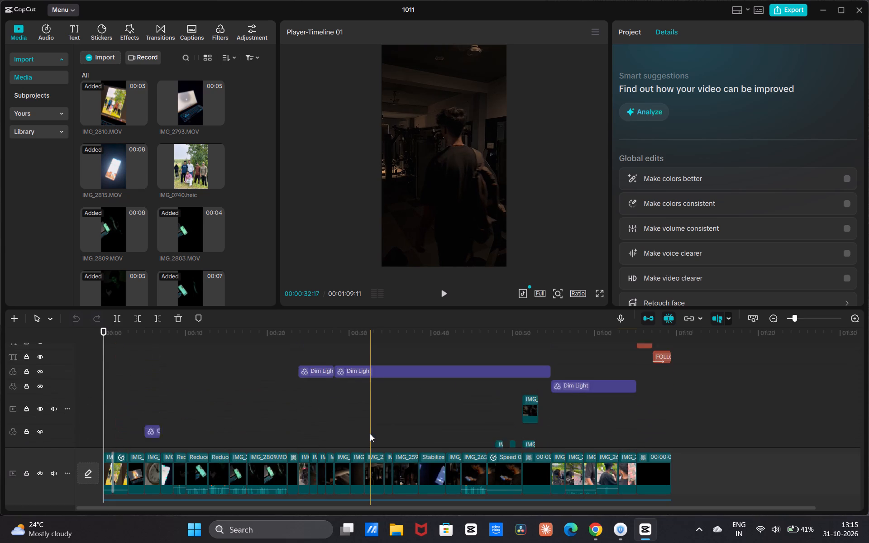
Play back the opening seconds of the episode, pausing and resuming to review the first clips.
{"action": "scroll", "coordinate": [370, 433], "scroll_direction": "up", "scroll_amount": 8}
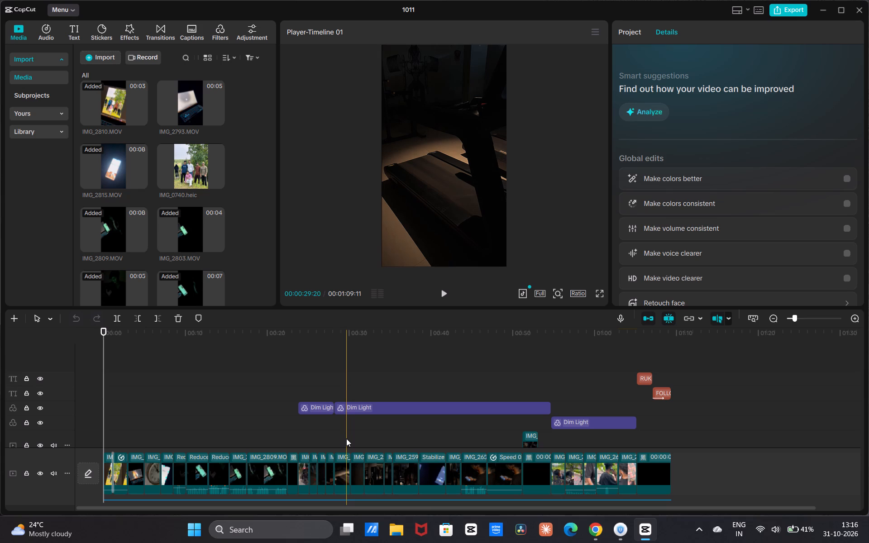
{"action": "key", "text": "space"}
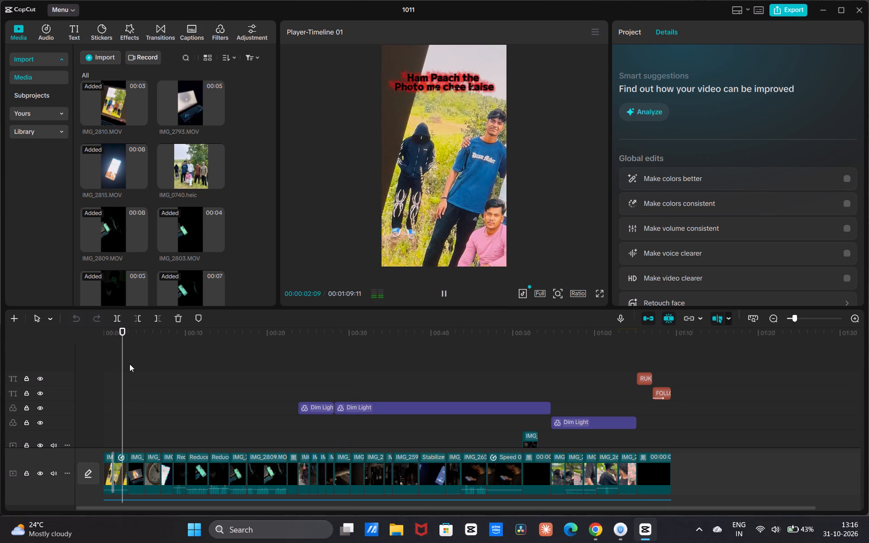
{"action": "key", "text": "space"}
{"action": "key", "text": "space"}
{"action": "key", "text": "space"}
{"action": "key", "text": "space"}
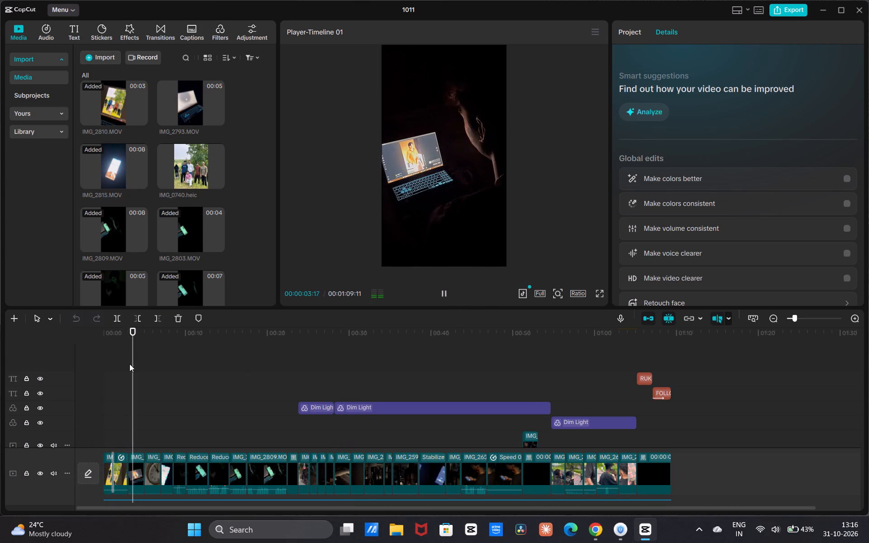
{"action": "key", "text": "space"}
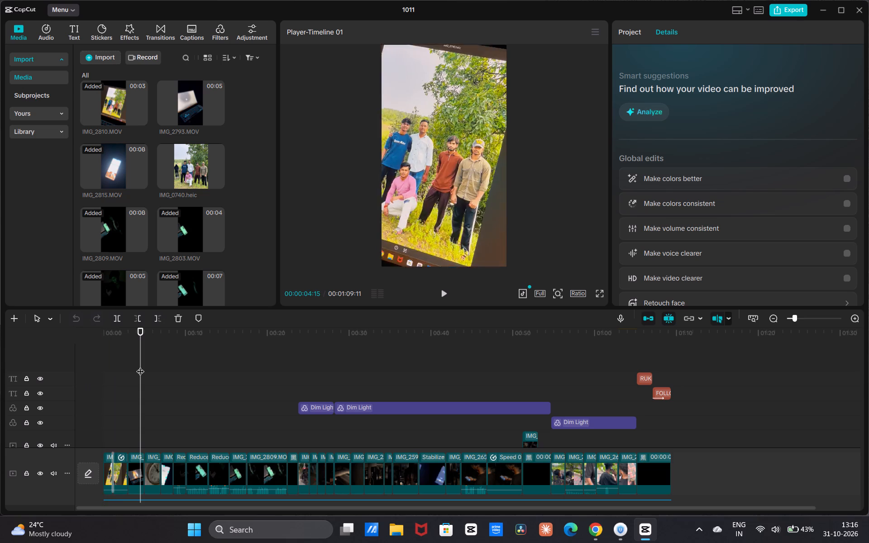
Place the playhead at 00:00:03:00 and search the filter library for LIGHT.
{"action": "left_click_drag", "start_coordinate": [139, 366], "coordinate": [128, 388]}
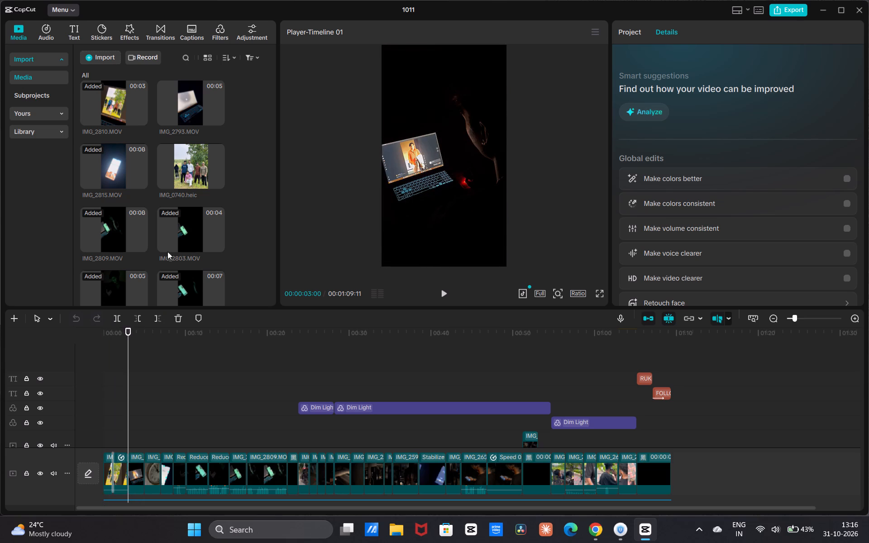
{"action": "left_click", "coordinate": [218, 42]}
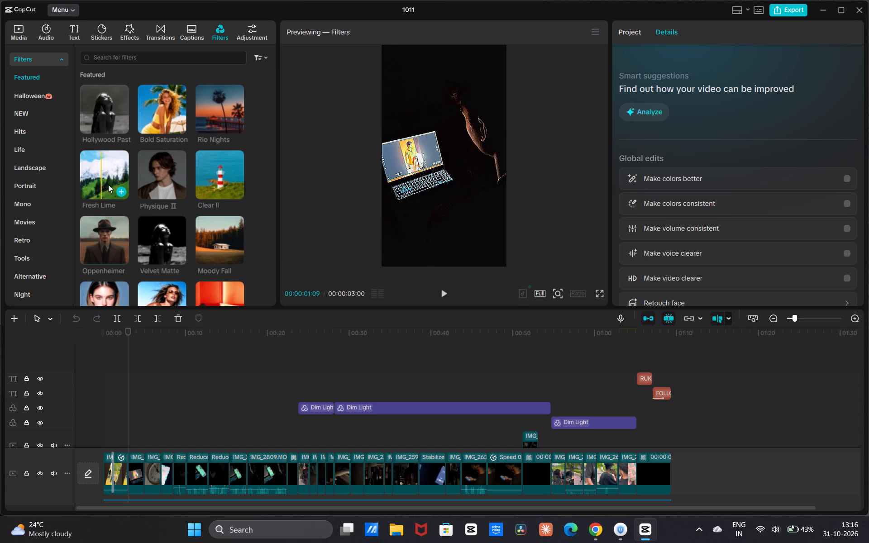
{"action": "left_click", "coordinate": [161, 55]}
{"action": "key", "text": "k"}
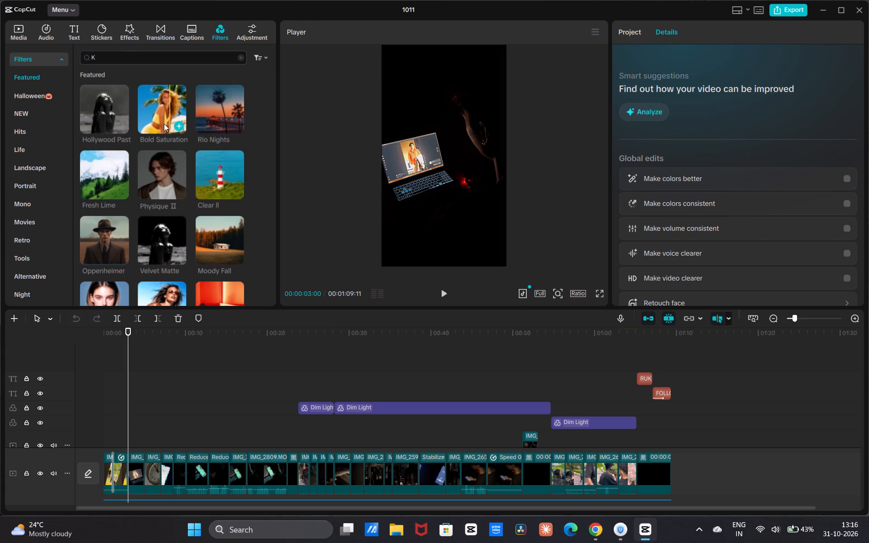
{"action": "key", "text": "BackSpace"}
{"action": "key", "text": "BackSpace"}
{"action": "type", "text": "LIGHT"}
{"action": "key", "text": "Return"}
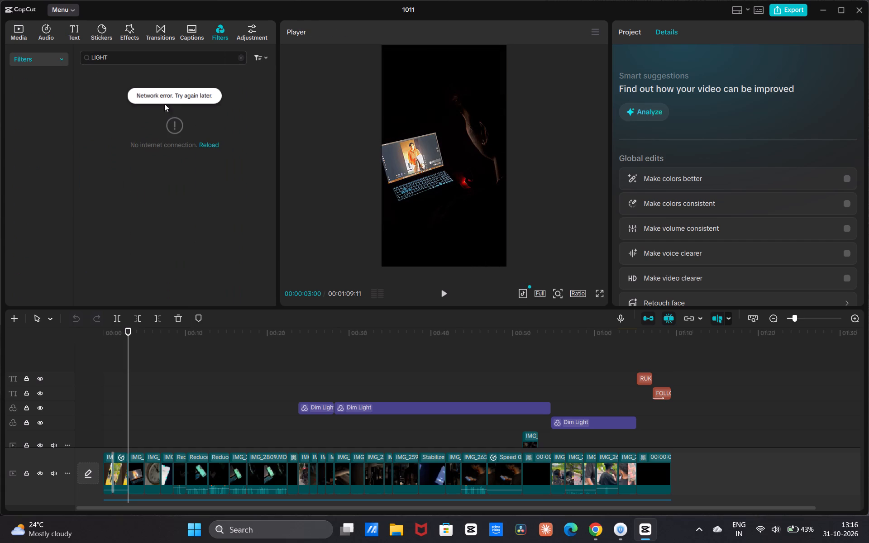
{"action": "left_click_drag", "start_coordinate": [202, 140], "coordinate": [204, 133]}
Switch to UrbanVPN, continue with the free version, connect to the Russia server and minimise the VPN.
{"action": "left_click", "coordinate": [621, 536]}
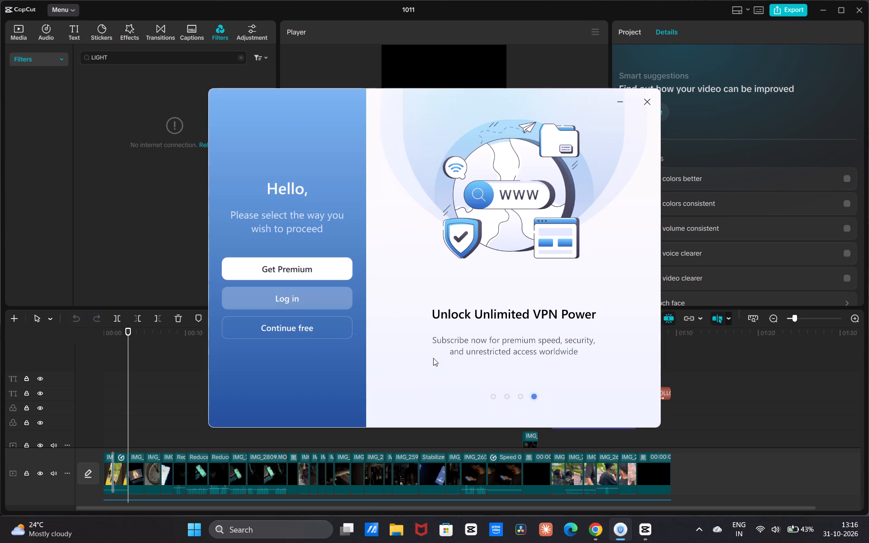
{"action": "left_click", "coordinate": [306, 336]}
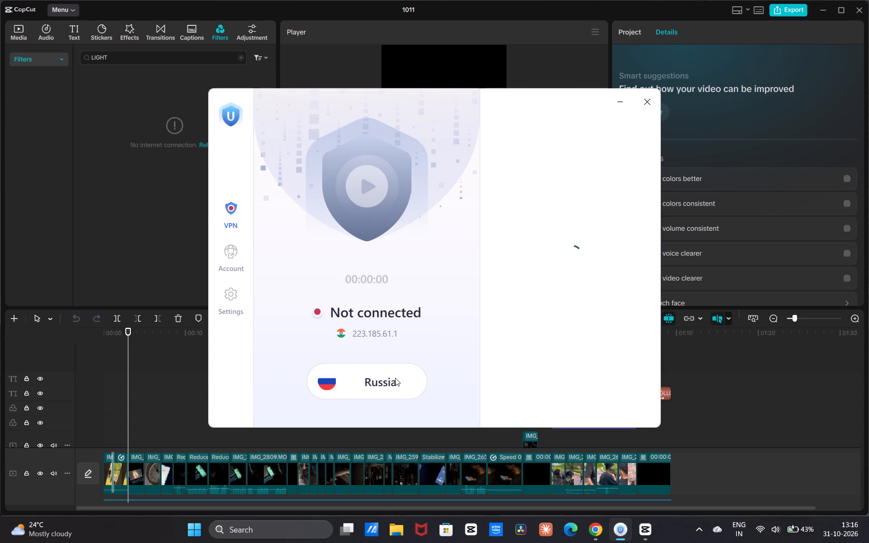
{"action": "scroll", "coordinate": [528, 290], "scroll_direction": "down", "scroll_amount": 20}
{"action": "scroll", "coordinate": [528, 290], "scroll_direction": "down", "scroll_amount": 9}
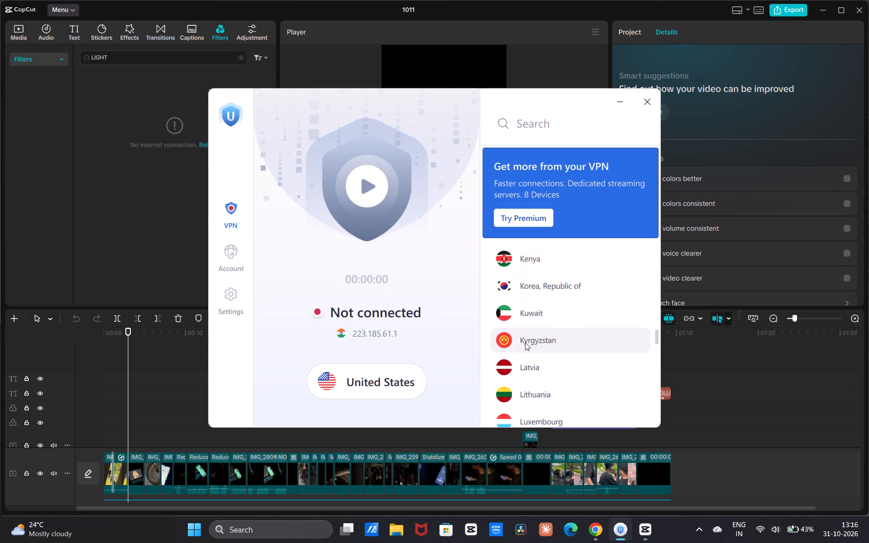
{"action": "left_click", "coordinate": [528, 291]}
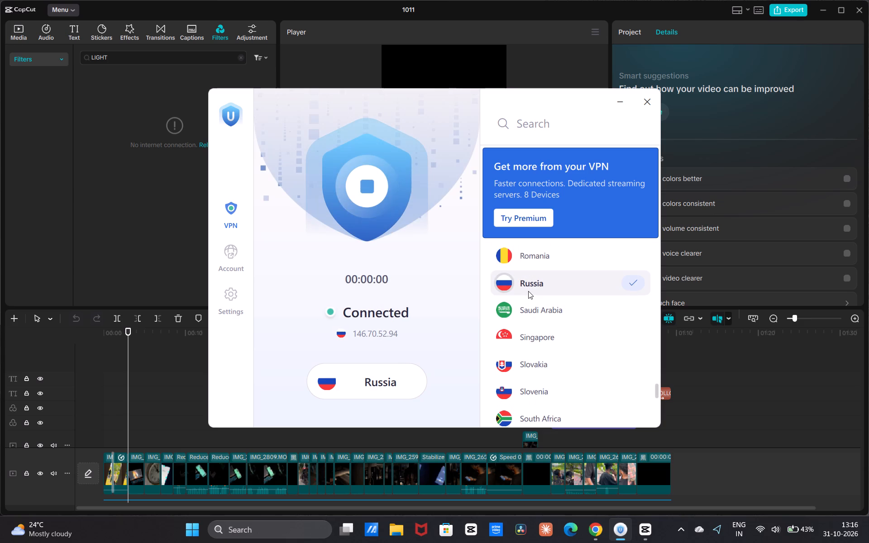
{"action": "left_click", "coordinate": [619, 103]}
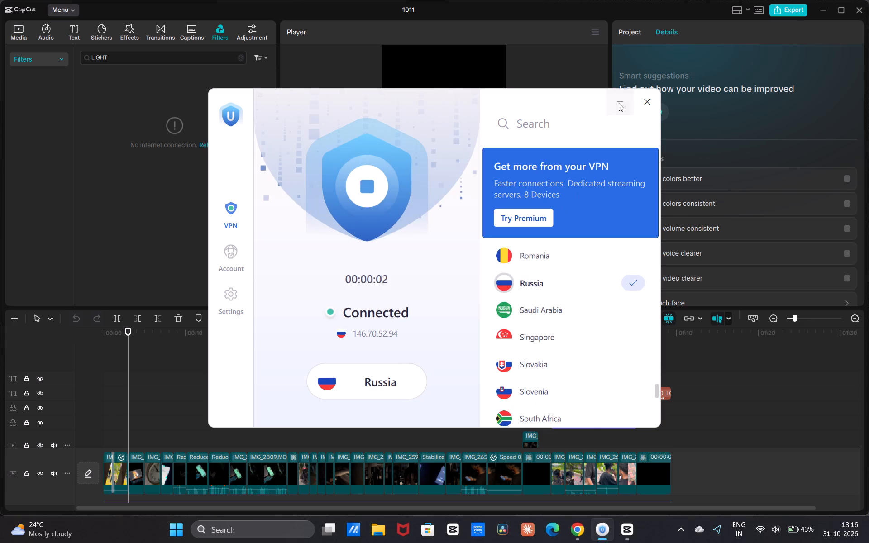
Reload the LIGHT filter search repeatedly in CapCut.
{"action": "left_click", "coordinate": [210, 142]}
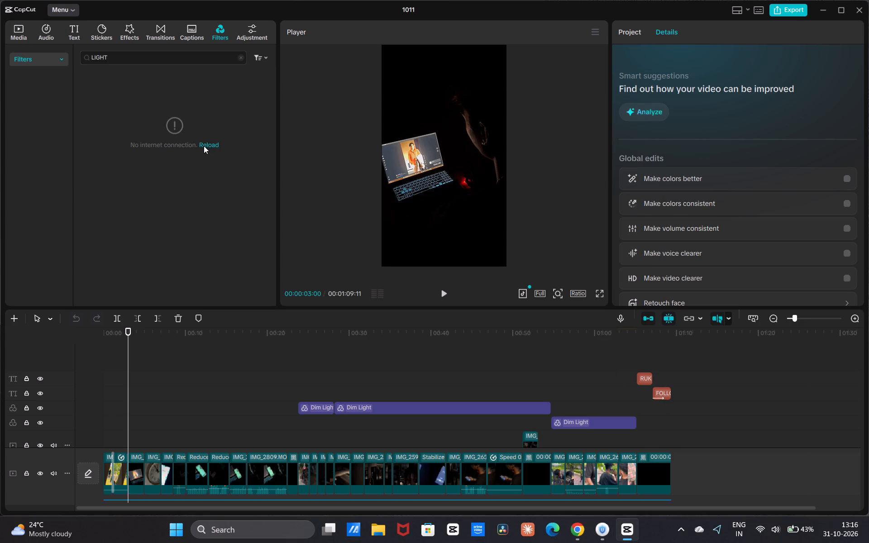
{"action": "triple_click", "coordinate": [204, 146]}
{"action": "left_click", "coordinate": [204, 146]}
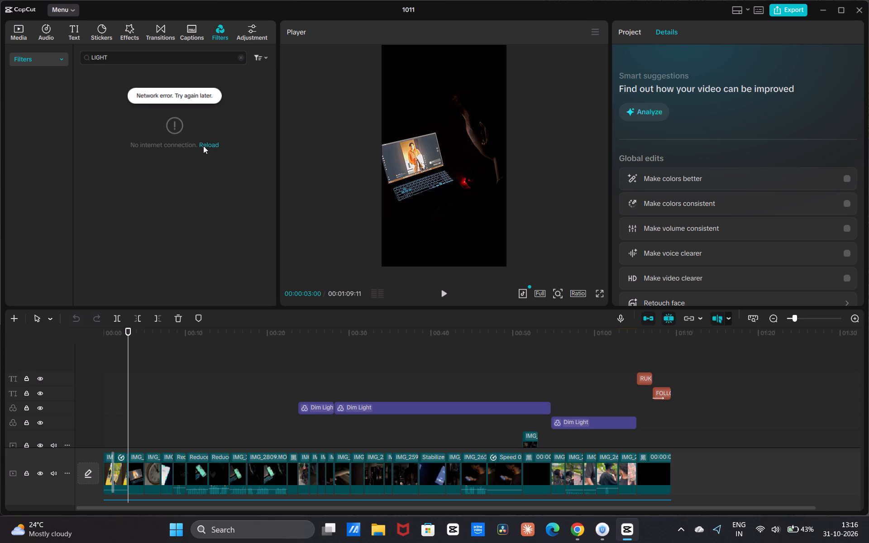
{"action": "double_click", "coordinate": [203, 146]}
{"action": "triple_click", "coordinate": [203, 146]}
{"action": "triple_click", "coordinate": [203, 146]}
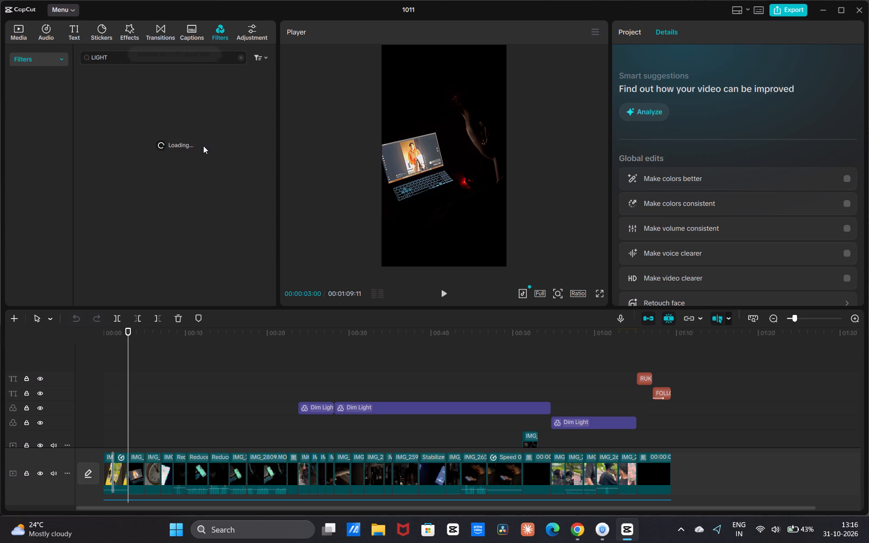
{"action": "triple_click", "coordinate": [203, 146]}
{"action": "left_click", "coordinate": [203, 146]}
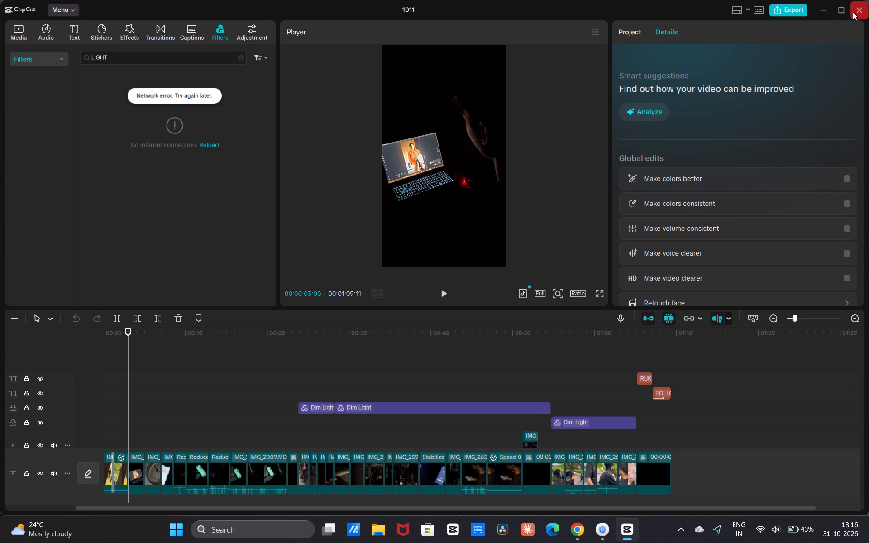
Close the 1011 project and reopen it from the project list.
{"action": "left_click", "coordinate": [854, 12]}
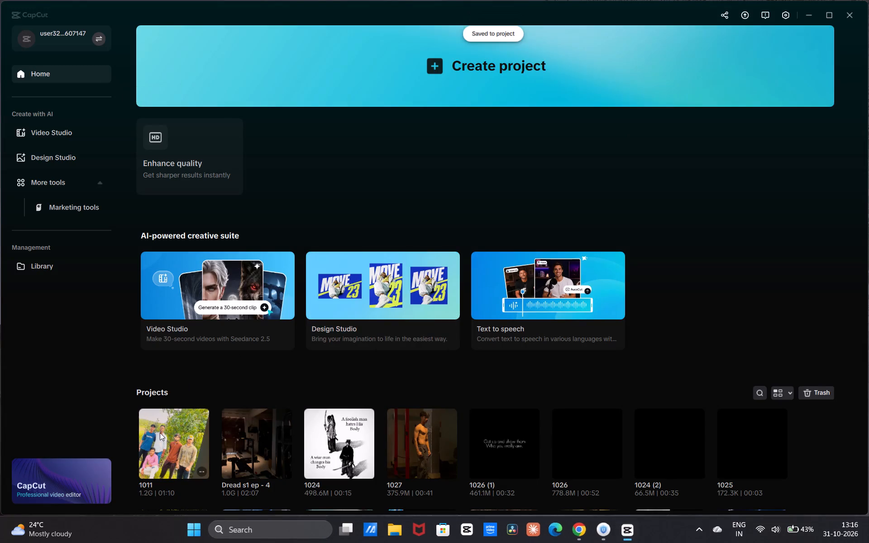
{"action": "left_click", "coordinate": [160, 434]}
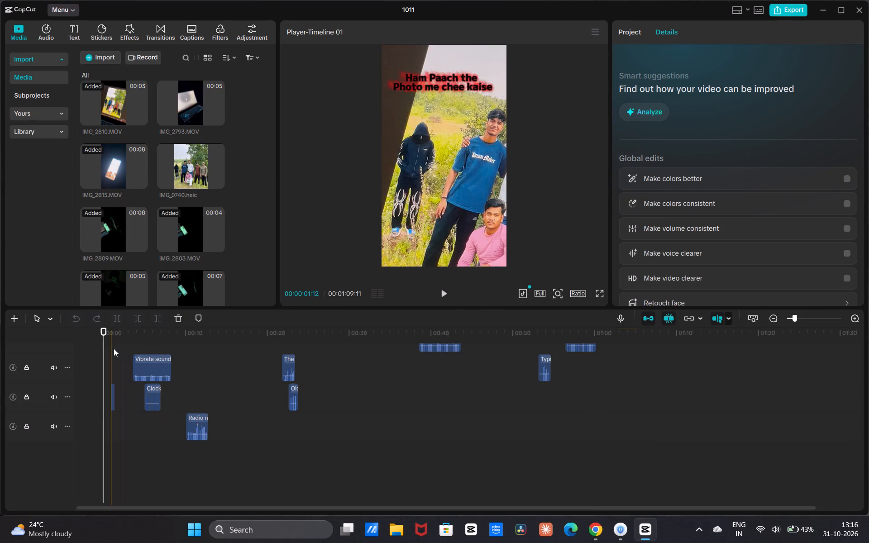
Place the playhead at 00:00:03:00 and repeat the recent filter search for LIGHT.
{"action": "scroll", "coordinate": [114, 348], "scroll_direction": "up", "scroll_amount": 20}
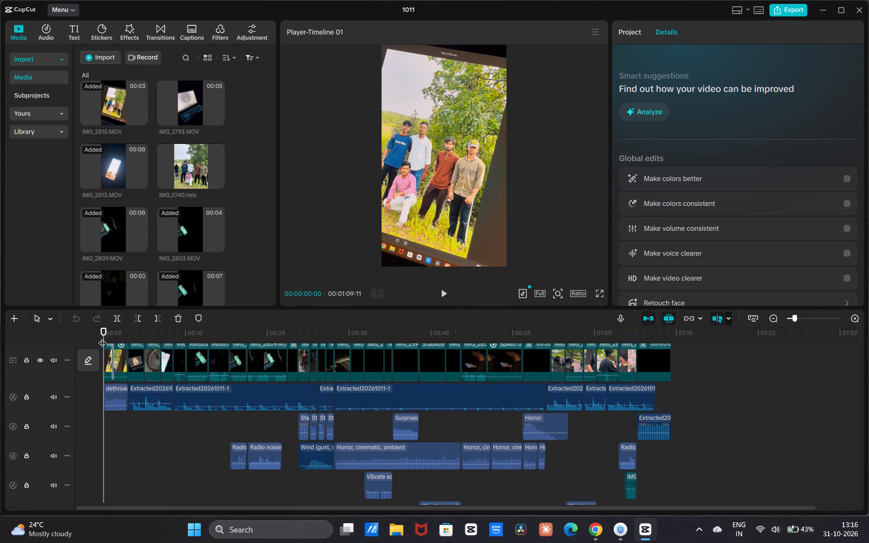
{"action": "scroll", "coordinate": [119, 379], "scroll_direction": "up", "scroll_amount": 9}
{"action": "left_click_drag", "start_coordinate": [105, 362], "coordinate": [115, 383]}
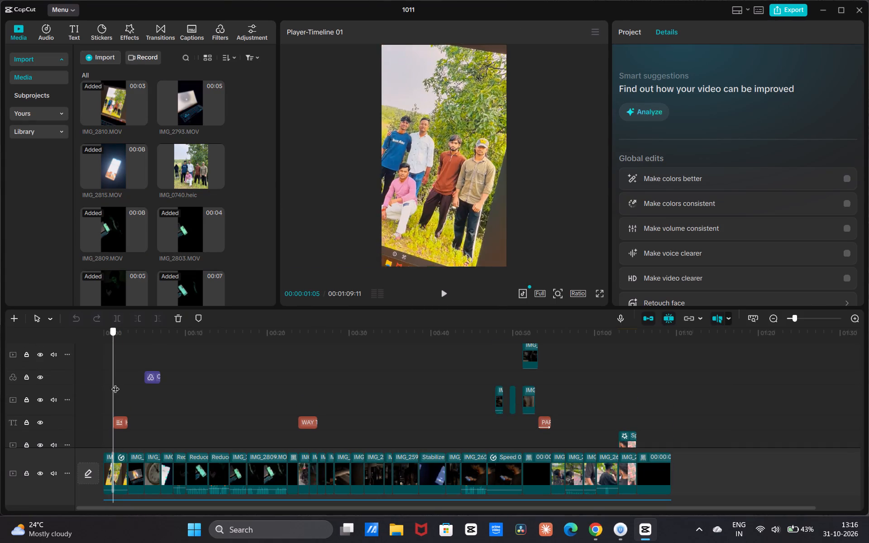
{"action": "left_click_drag", "start_coordinate": [115, 383], "coordinate": [130, 395]}
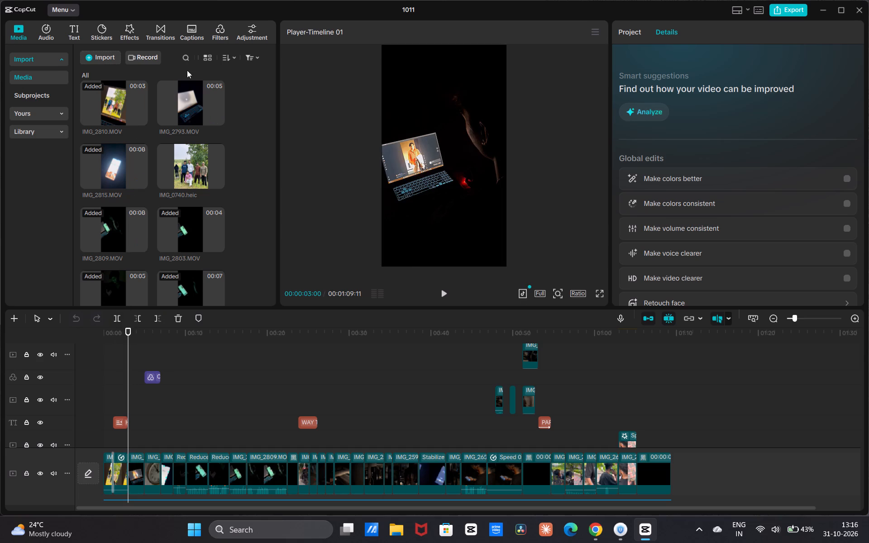
{"action": "left_click", "coordinate": [223, 27]}
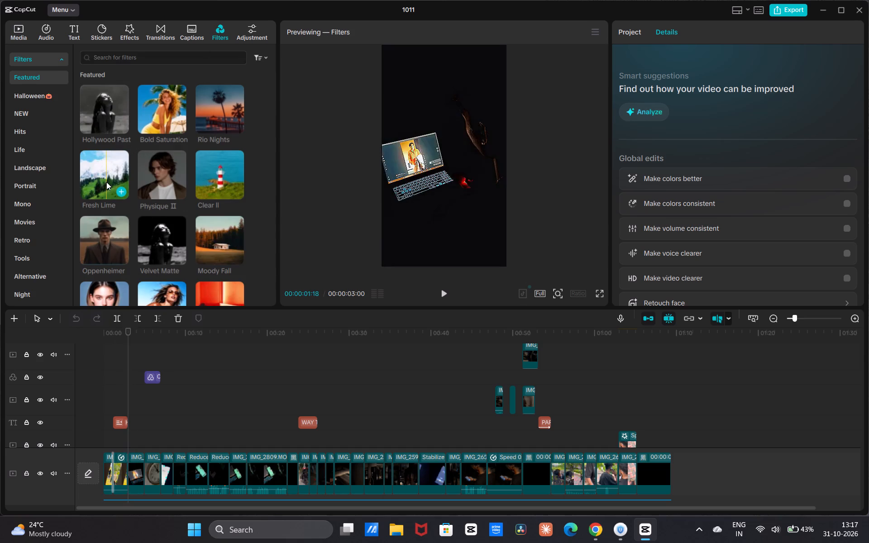
{"action": "left_click", "coordinate": [147, 63]}
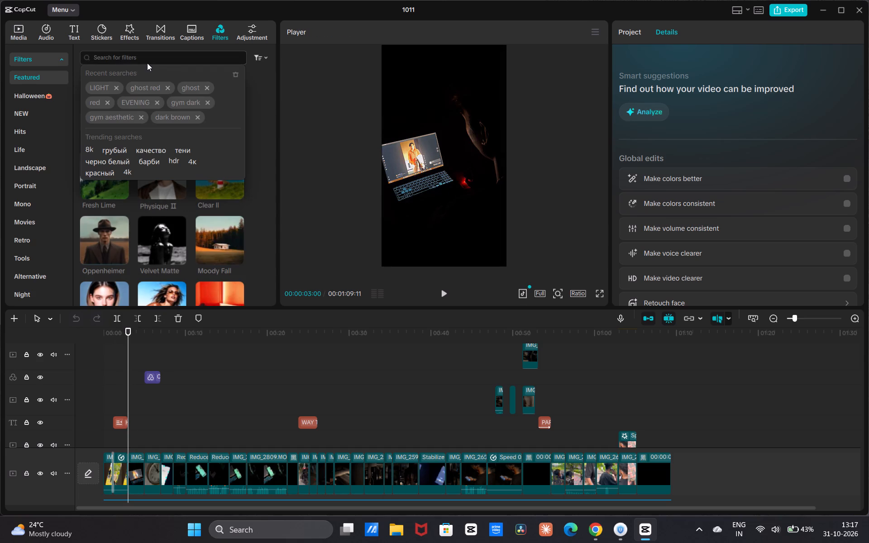
{"action": "left_click", "coordinate": [106, 93]}
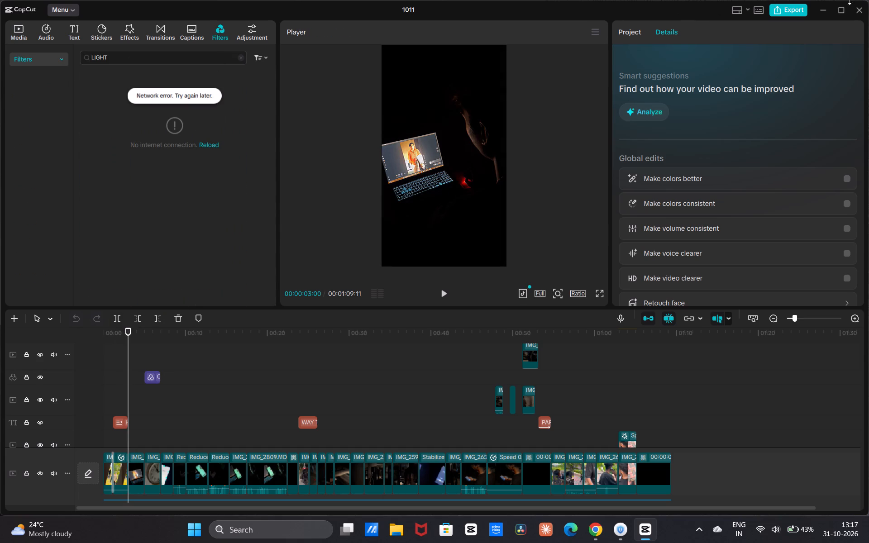
Close the project and CapCut, and try to relaunch CapCut from the desktop.
{"action": "double_click", "coordinate": [856, 14]}
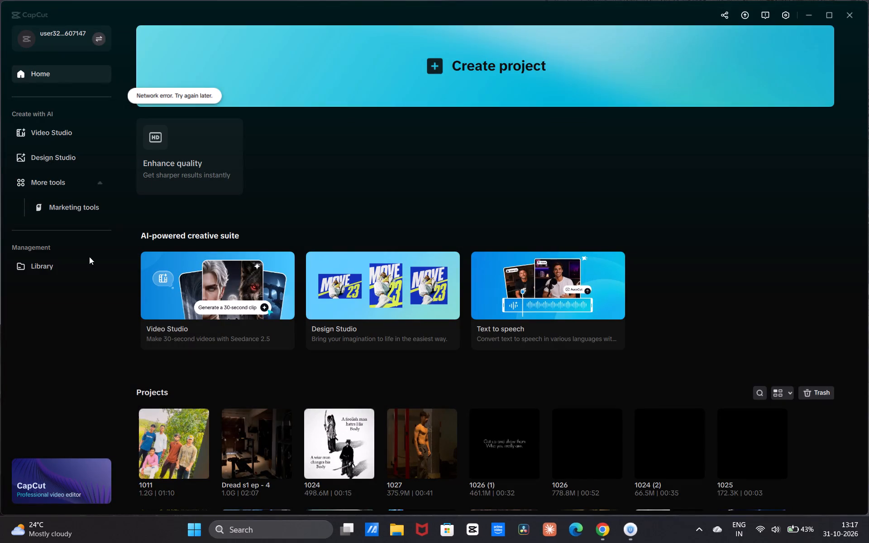
{"action": "left_click", "coordinate": [846, 16]}
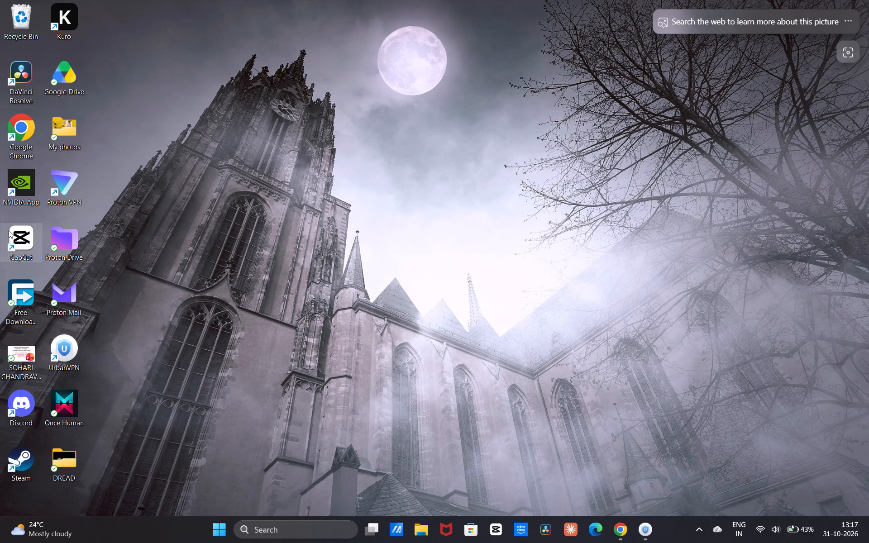
{"action": "double_click", "coordinate": [23, 235]}
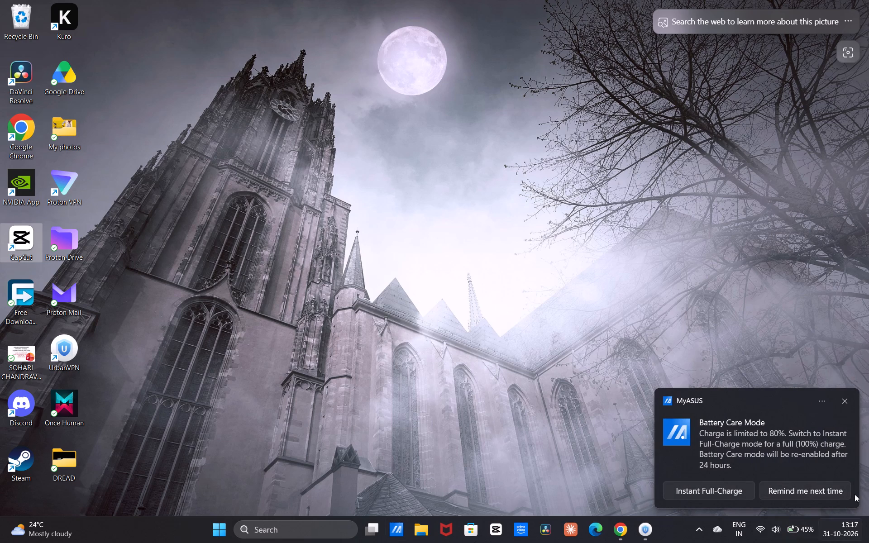
Choose Instant Full-Charge in the MyASUS Battery Care Mode notification.
{"action": "left_click", "coordinate": [710, 499]}
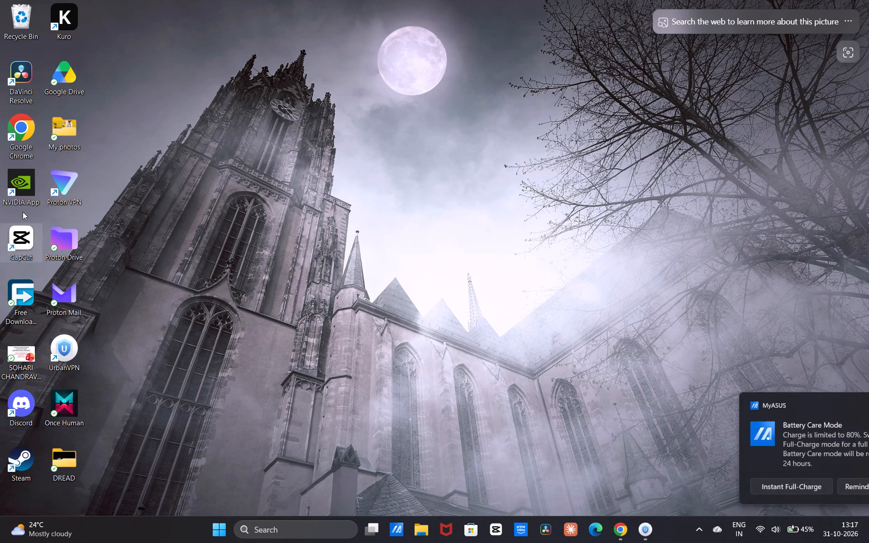
Launch CapCut from the desktop and reopen the 1011 project at its filter, title and video tracks.
{"action": "double_click", "coordinate": [14, 240]}
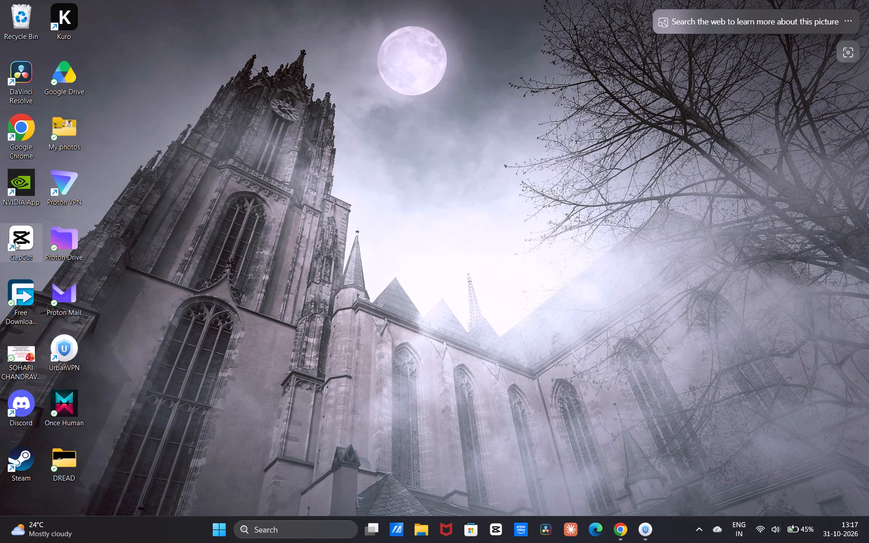
{"action": "double_click", "coordinate": [15, 241]}
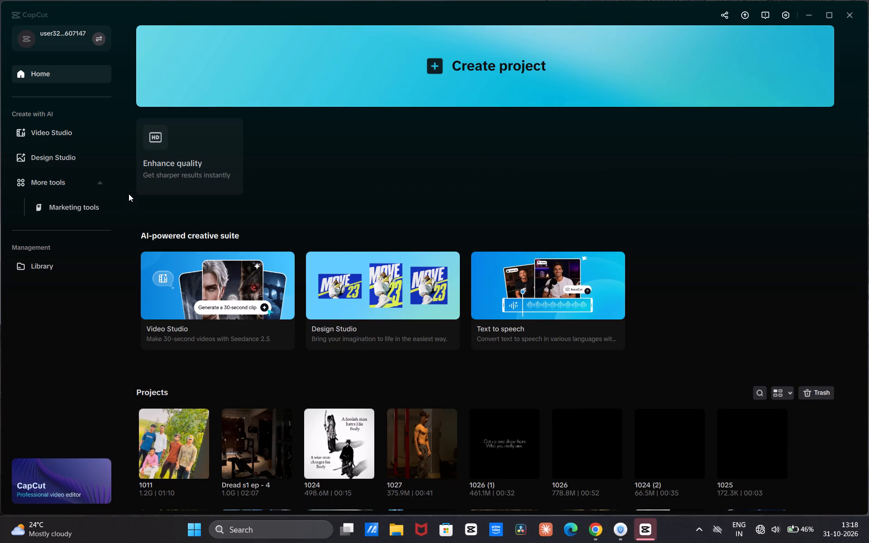
{"action": "left_click", "coordinate": [185, 449]}
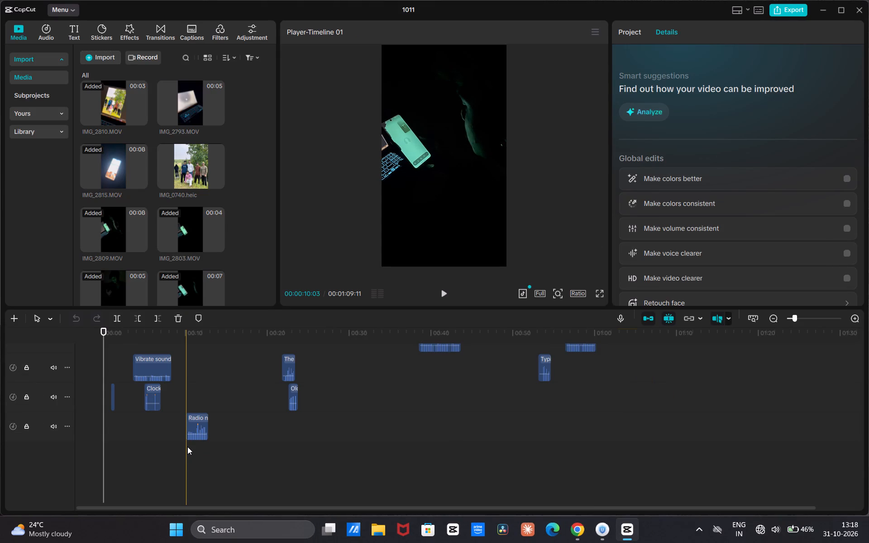
{"action": "scroll", "coordinate": [220, 480], "scroll_direction": "up", "scroll_amount": 7}
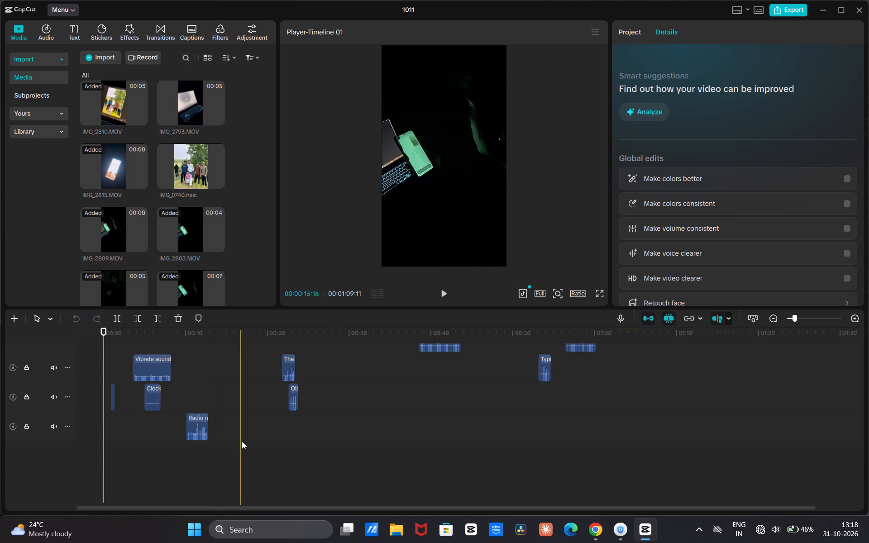
{"action": "scroll", "coordinate": [242, 441], "scroll_direction": "up", "scroll_amount": 15}
{"action": "scroll", "coordinate": [244, 438], "scroll_direction": "up", "scroll_amount": 13}
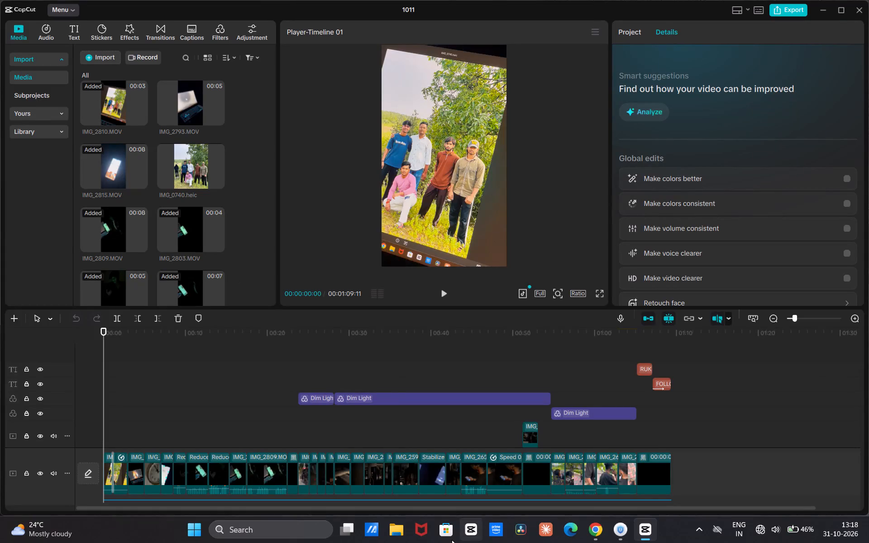
Play back the opening scenes in short passes to review the laptop, clock and phone clips.
{"action": "scroll", "coordinate": [226, 426], "scroll_direction": "up", "scroll_amount": 6}
{"action": "key", "text": "space"}
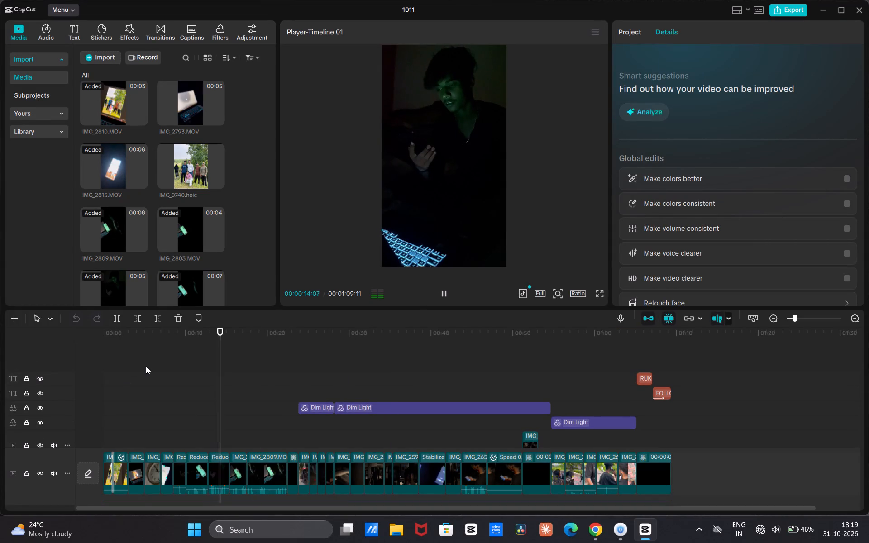
{"action": "left_click", "coordinate": [145, 370]}
{"action": "key", "text": "space"}
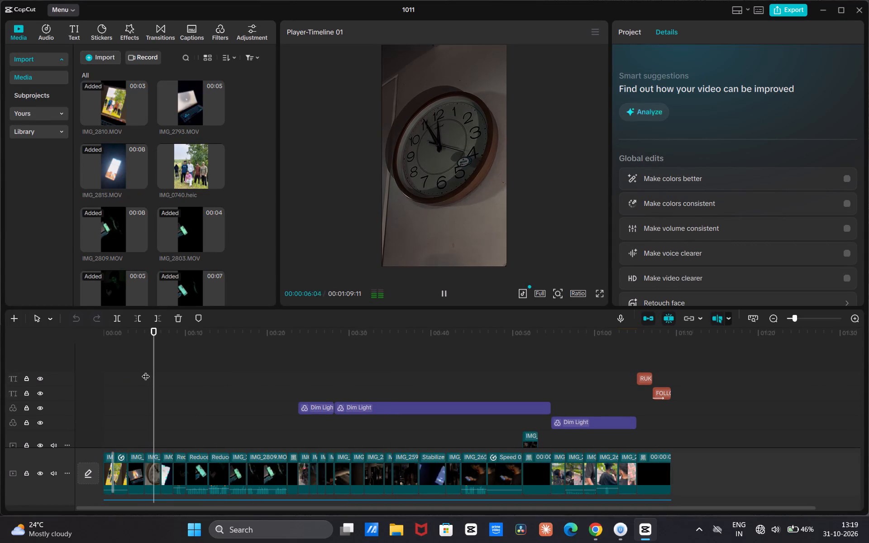
{"action": "key", "text": "space"}
{"action": "key", "text": "space"}
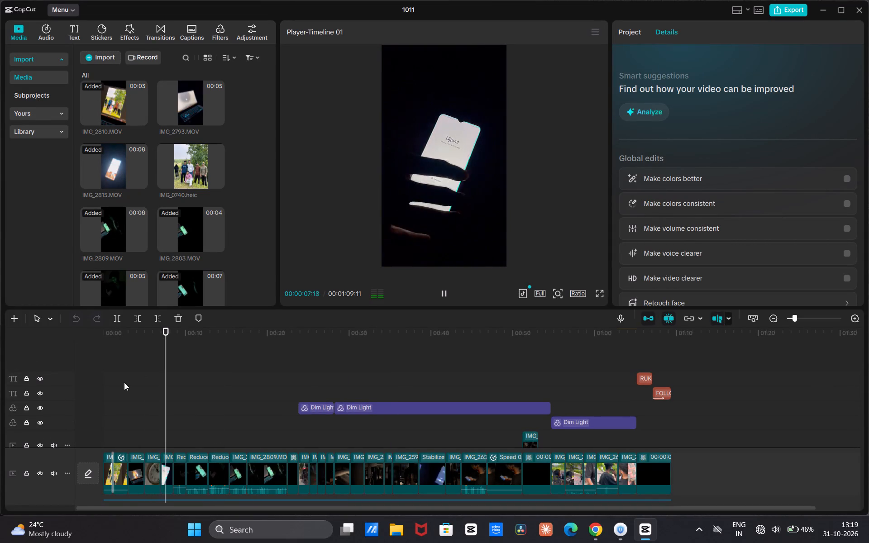
{"action": "left_click", "coordinate": [123, 383]}
{"action": "key", "text": "space"}
{"action": "key", "text": "space"}
{"action": "key", "text": "space"}
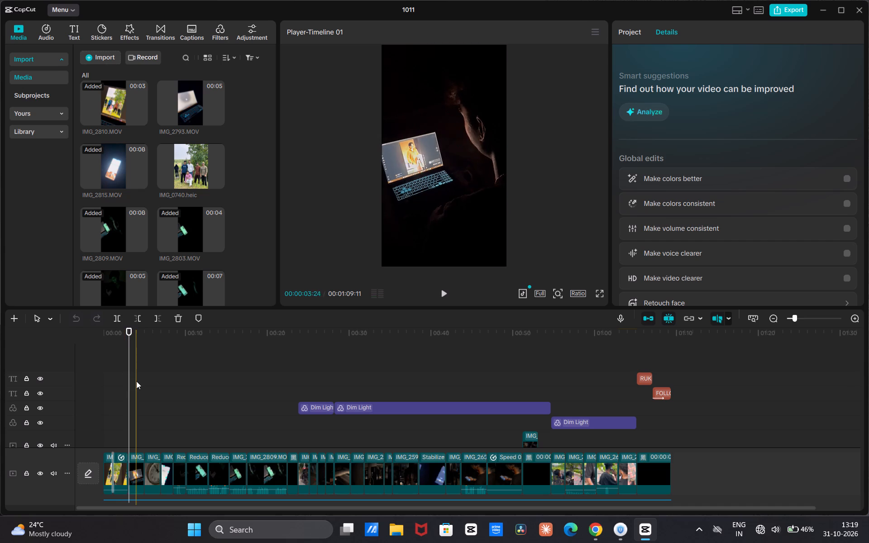
Place the playhead at 00:00:03:00, repeat the recent filter search for LIGHT, retry loading it, and clear the search.
{"action": "left_click", "coordinate": [128, 360]}
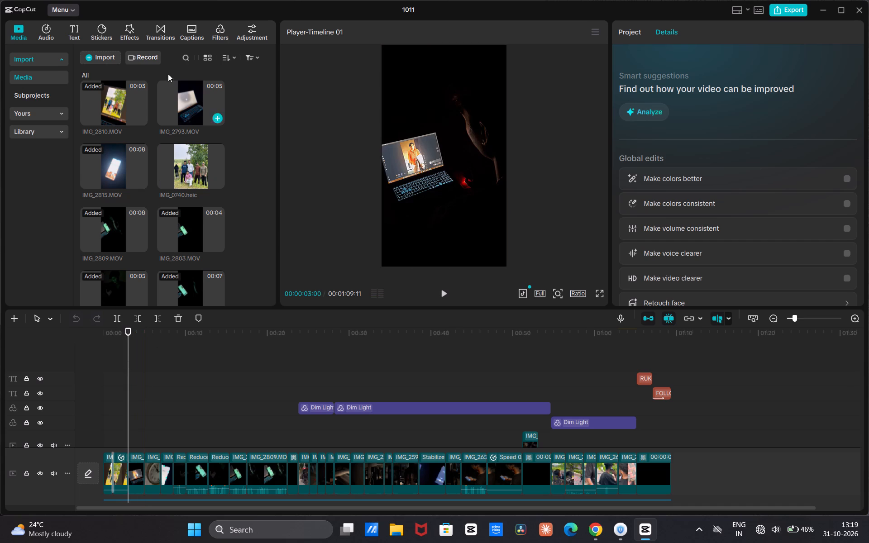
{"action": "left_click", "coordinate": [216, 35]}
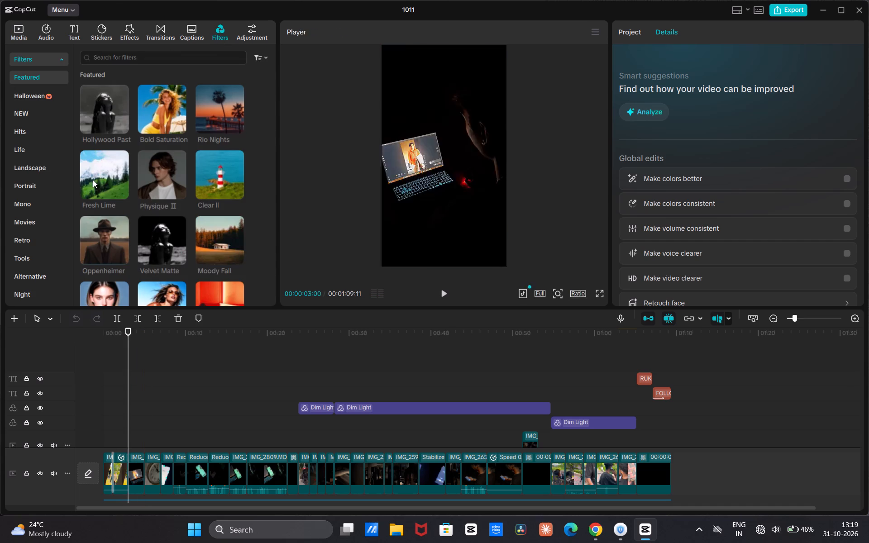
{"action": "left_click", "coordinate": [122, 63]}
{"action": "left_click", "coordinate": [106, 87]}
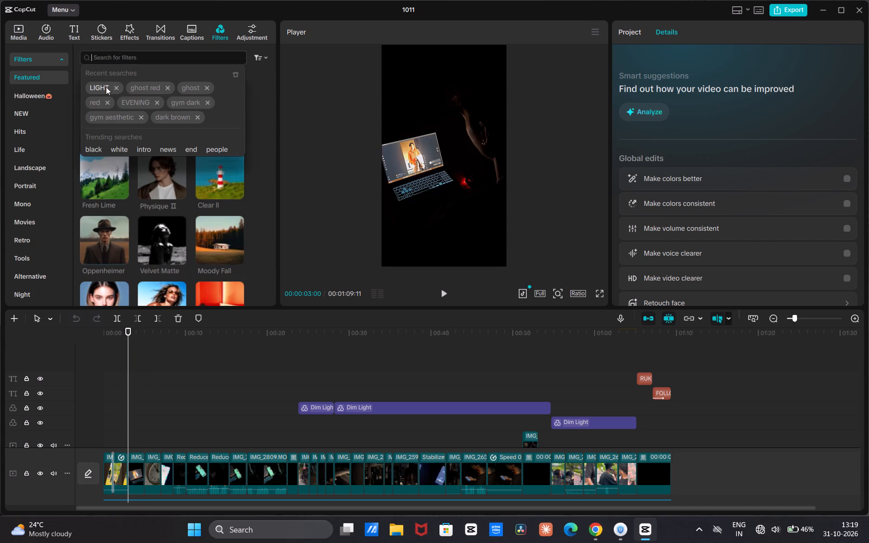
{"action": "triple_click", "coordinate": [215, 144]}
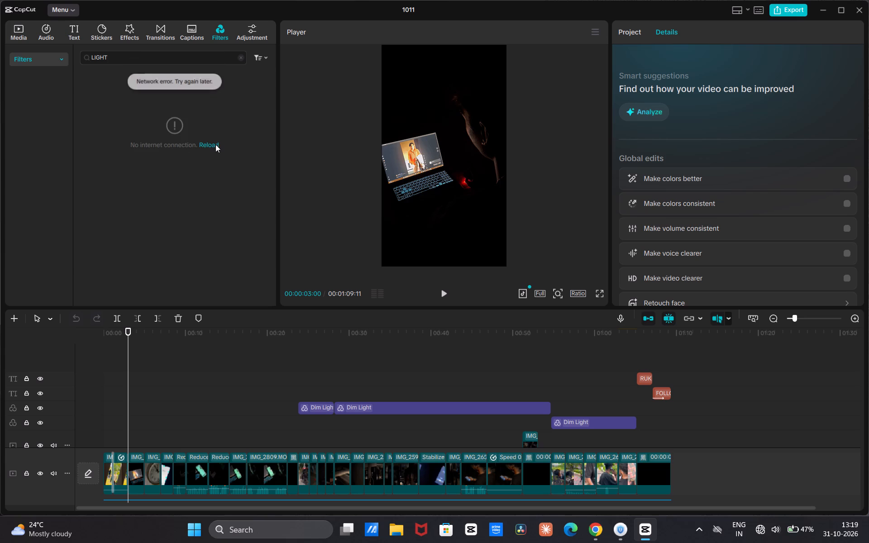
{"action": "double_click", "coordinate": [215, 144]}
{"action": "left_click", "coordinate": [239, 58]}
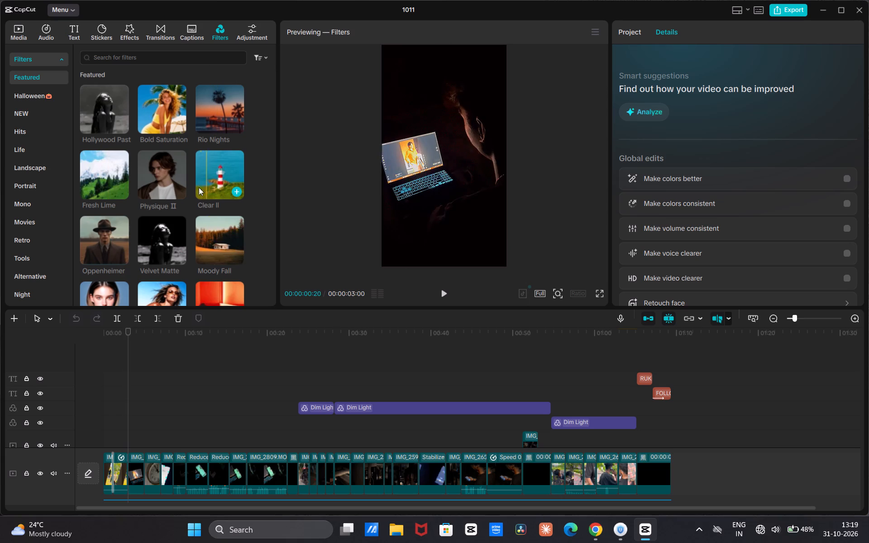
Browse the Featured filters for a look that suits the dark laptop scene.
{"action": "scroll", "coordinate": [182, 187], "scroll_direction": "down", "scroll_amount": 2}
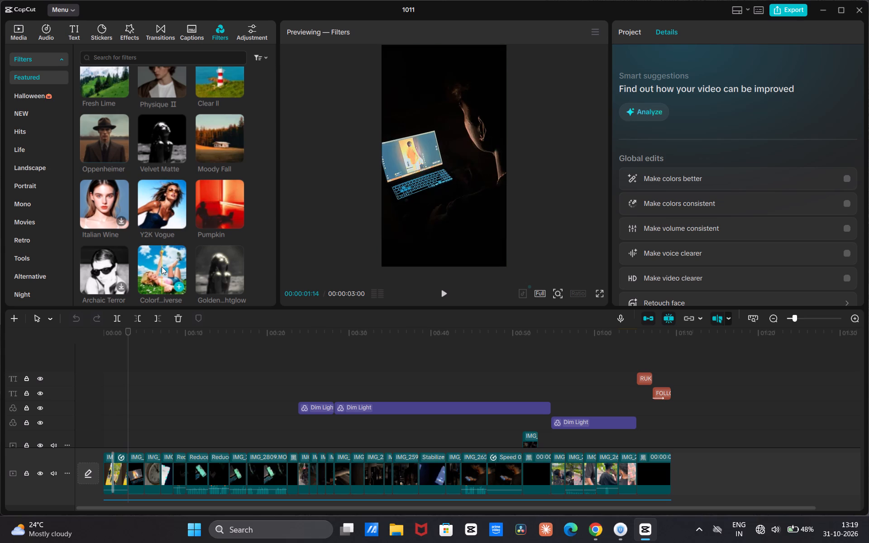
{"action": "scroll", "coordinate": [204, 267], "scroll_direction": "down", "scroll_amount": 1}
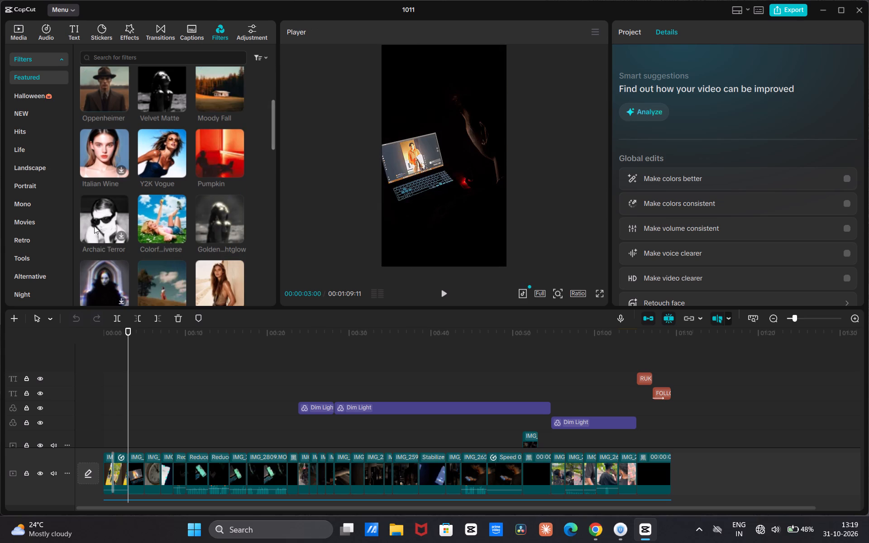
{"action": "scroll", "coordinate": [137, 245], "scroll_direction": "down", "scroll_amount": 1}
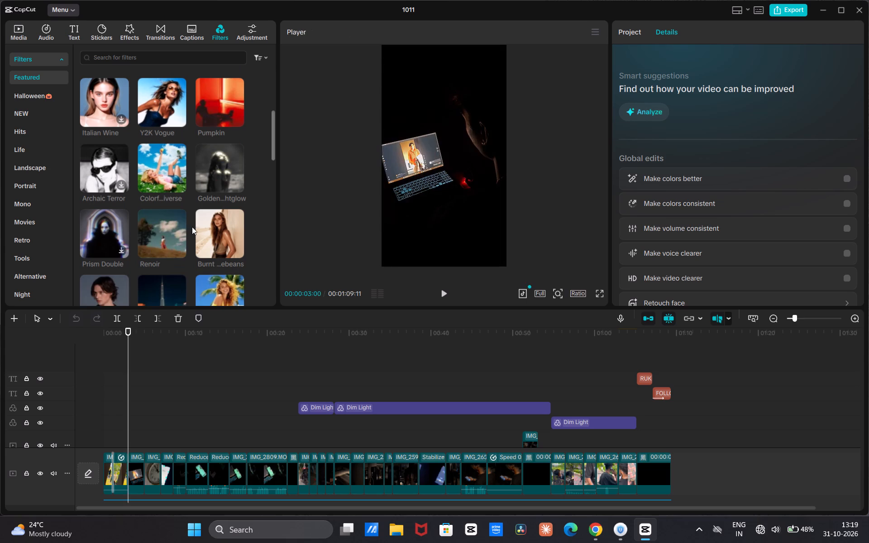
{"action": "scroll", "coordinate": [221, 233], "scroll_direction": "down", "scroll_amount": 1}
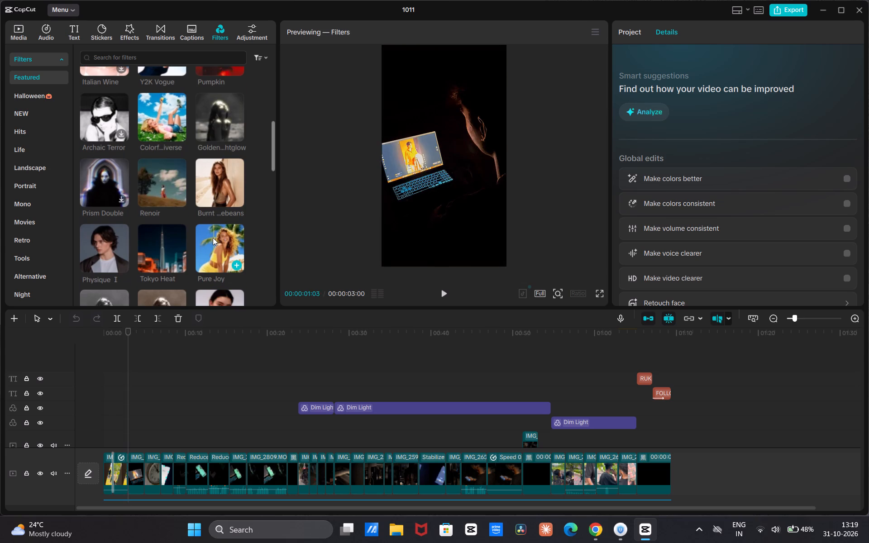
{"action": "scroll", "coordinate": [187, 248], "scroll_direction": "down", "scroll_amount": 1}
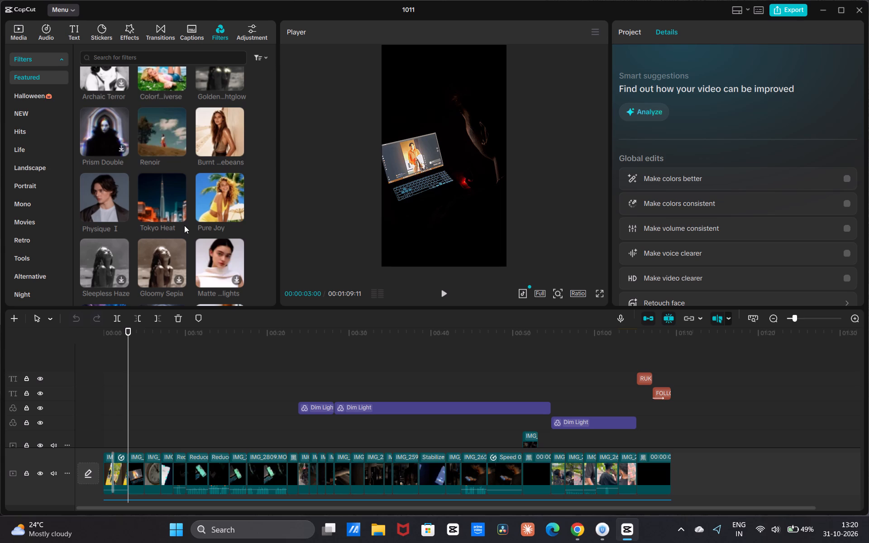
{"action": "scroll", "coordinate": [185, 222], "scroll_direction": "down", "scroll_amount": 3}
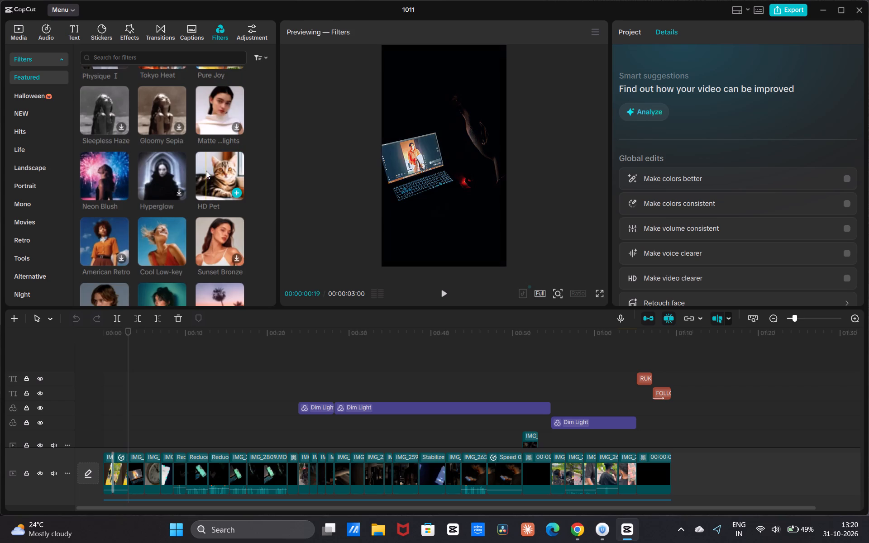
{"action": "scroll", "coordinate": [206, 171], "scroll_direction": "down", "scroll_amount": 1}
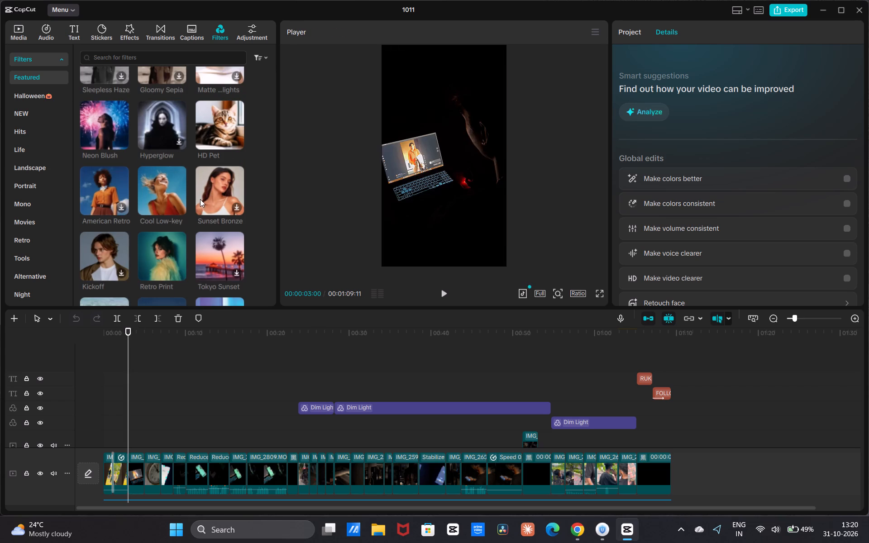
{"action": "scroll", "coordinate": [205, 257], "scroll_direction": "down", "scroll_amount": 1}
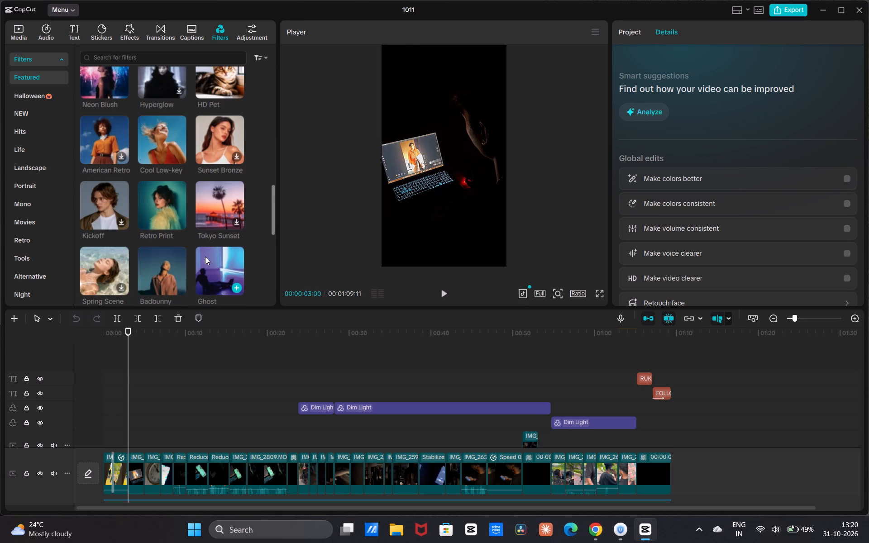
{"action": "scroll", "coordinate": [205, 257], "scroll_direction": "down", "scroll_amount": 1}
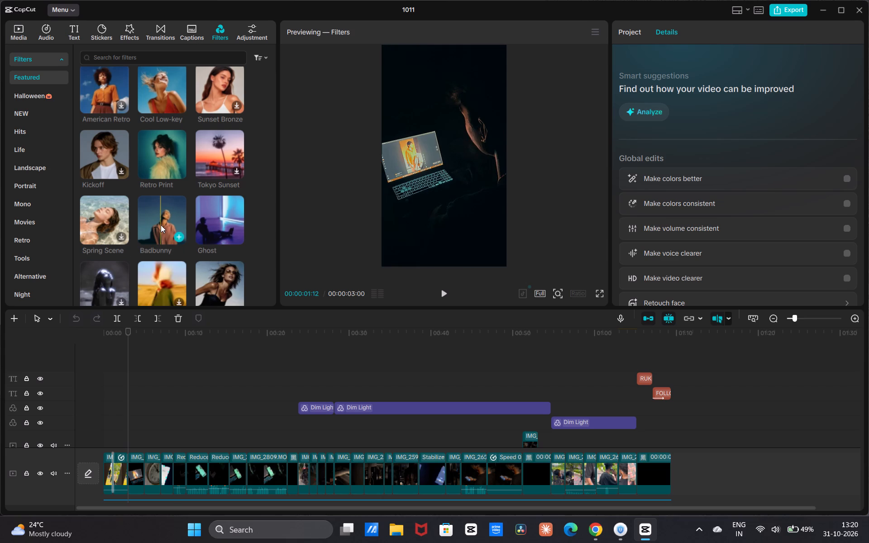
Select the laptop clip starting at 00:00:03:00 on the main track and open its Adjust settings.
{"action": "left_click", "coordinate": [133, 475]}
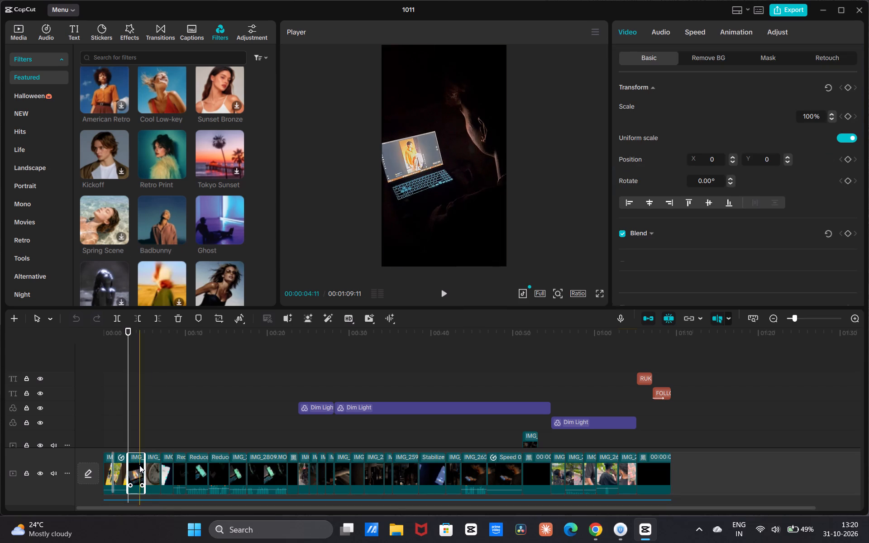
{"action": "left_click", "coordinate": [769, 34]}
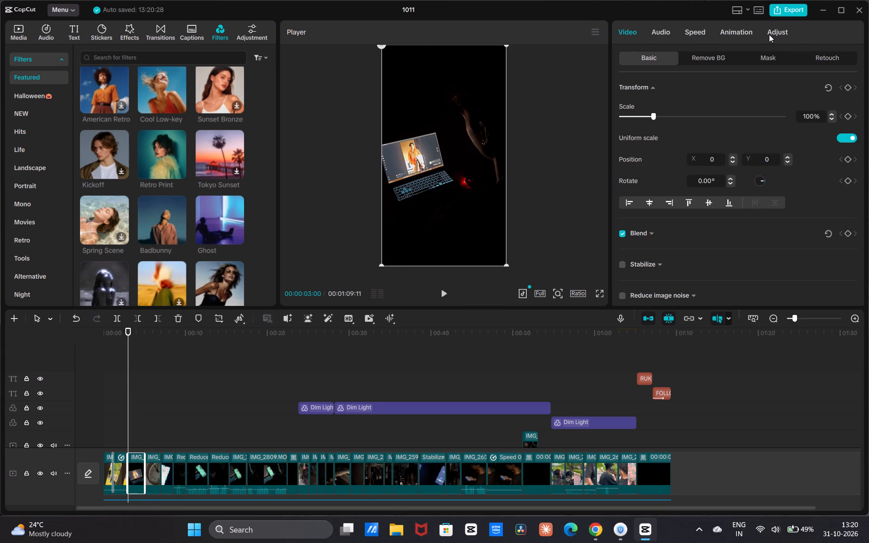
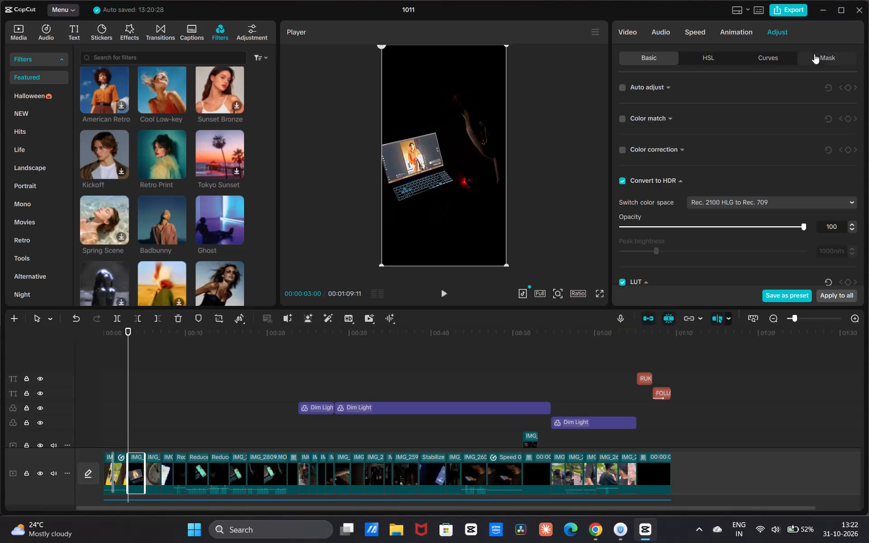
Raise the laptop clip's Exposure to 20, trying a Contrast increase and returning Contrast to 0.
{"action": "scroll", "coordinate": [669, 153], "scroll_direction": "down", "scroll_amount": 3}
{"action": "scroll", "coordinate": [683, 212], "scroll_direction": "down", "scroll_amount": 4}
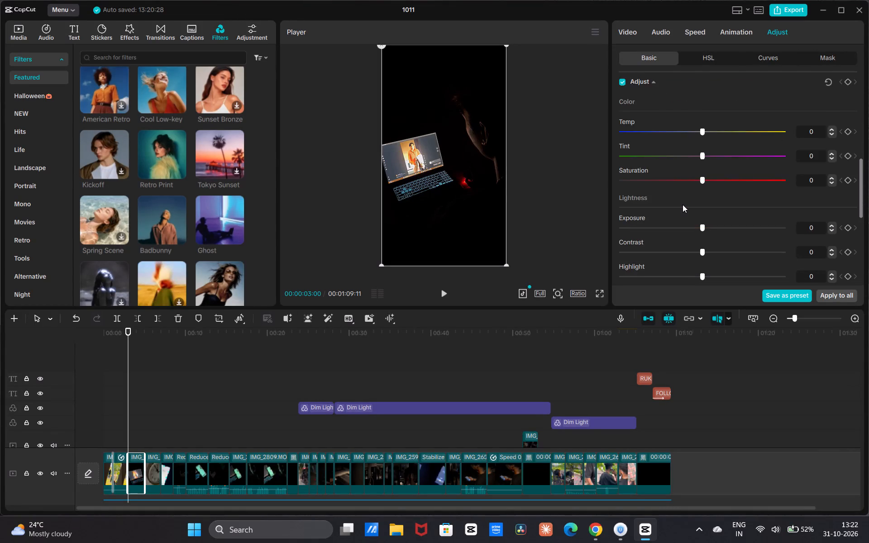
{"action": "scroll", "coordinate": [683, 205], "scroll_direction": "down", "scroll_amount": 1}
{"action": "left_click_drag", "start_coordinate": [703, 124], "coordinate": [705, 128]}
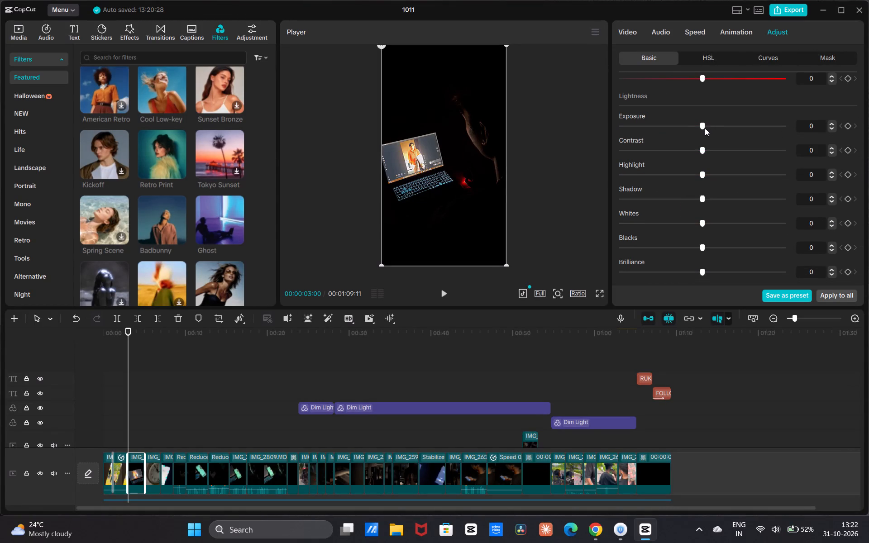
{"action": "left_click_drag", "start_coordinate": [705, 128], "coordinate": [755, 136]}
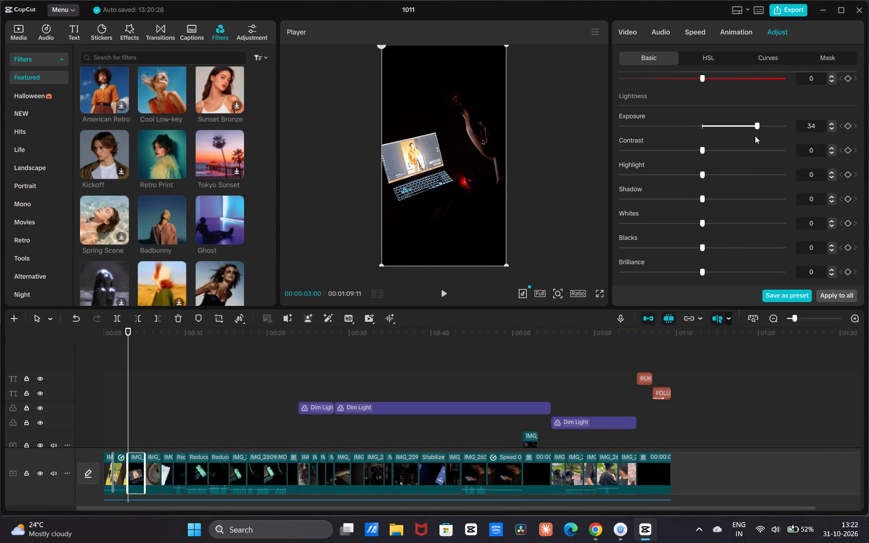
{"action": "left_click_drag", "start_coordinate": [755, 136], "coordinate": [730, 171]}
{"action": "left_click_drag", "start_coordinate": [706, 149], "coordinate": [719, 154]}
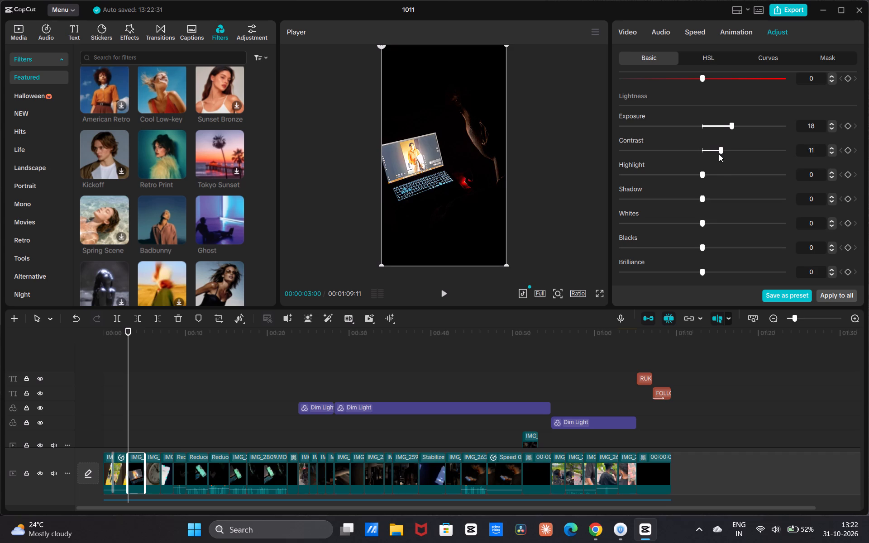
{"action": "left_click_drag", "start_coordinate": [719, 154], "coordinate": [699, 184]}
{"action": "left_click_drag", "start_coordinate": [699, 184], "coordinate": [699, 184]}
{"action": "double_click", "coordinate": [832, 123]}
Play the video full screen from 00:00:03:00 through the phone clips to about 00:00:09:13 to review the brightness.
{"action": "left_click", "coordinate": [597, 291]}
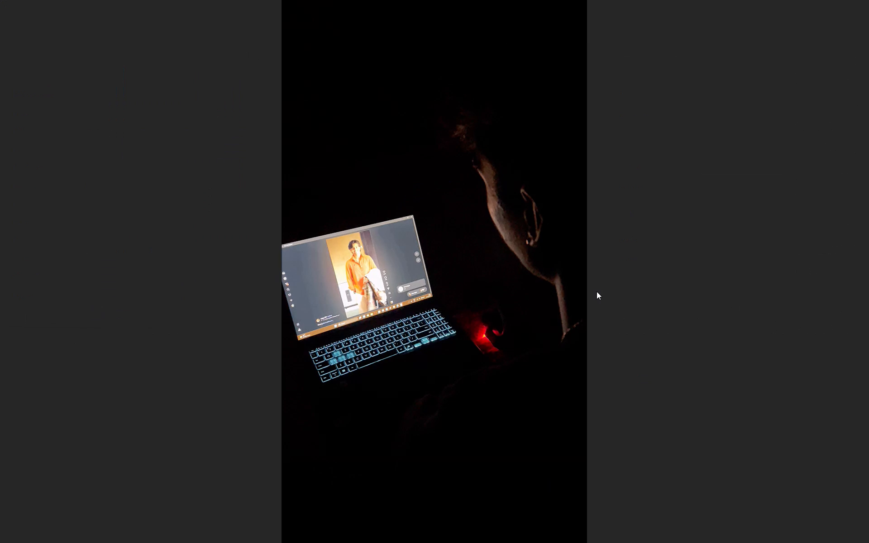
{"action": "key", "text": "space"}
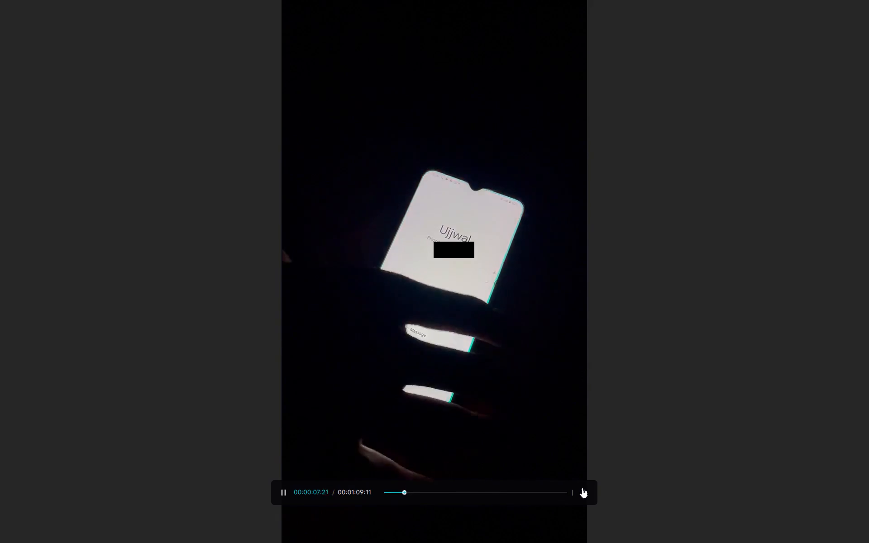
{"action": "key", "text": "space"}
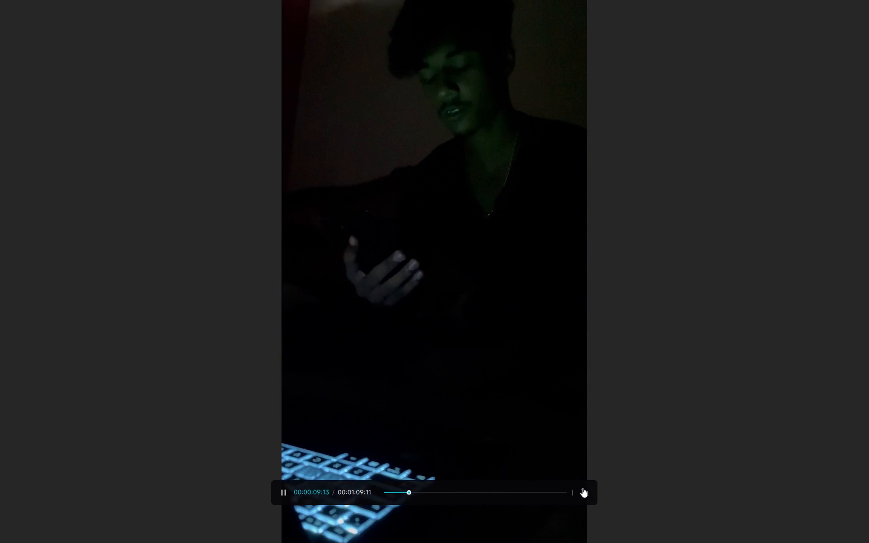
{"action": "left_click", "coordinate": [583, 487]}
Place the playhead at 00:00:08:16, search the video effects for LIGHT, and clear the search.
{"action": "left_click_drag", "start_coordinate": [180, 372], "coordinate": [182, 374]}
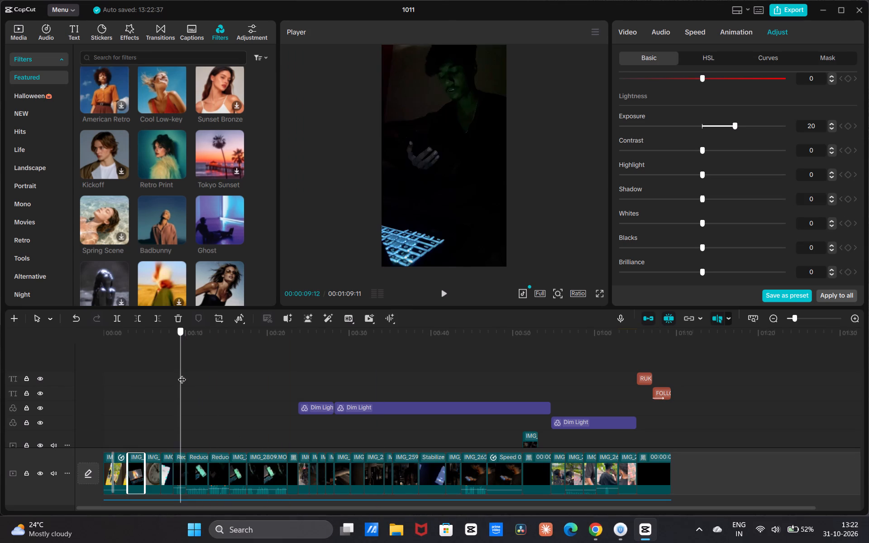
{"action": "left_click_drag", "start_coordinate": [182, 374], "coordinate": [173, 370]}
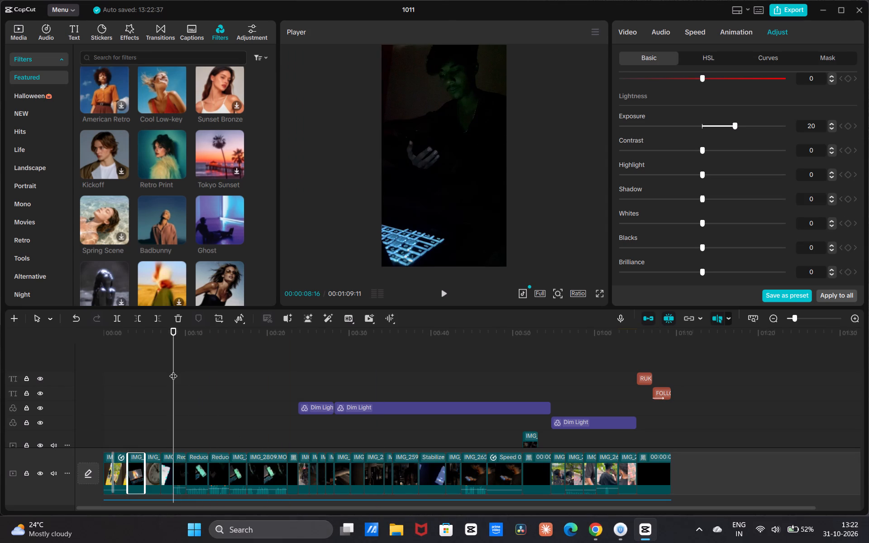
{"action": "left_click_drag", "start_coordinate": [173, 370], "coordinate": [170, 378]}
{"action": "left_click", "coordinate": [170, 378]}
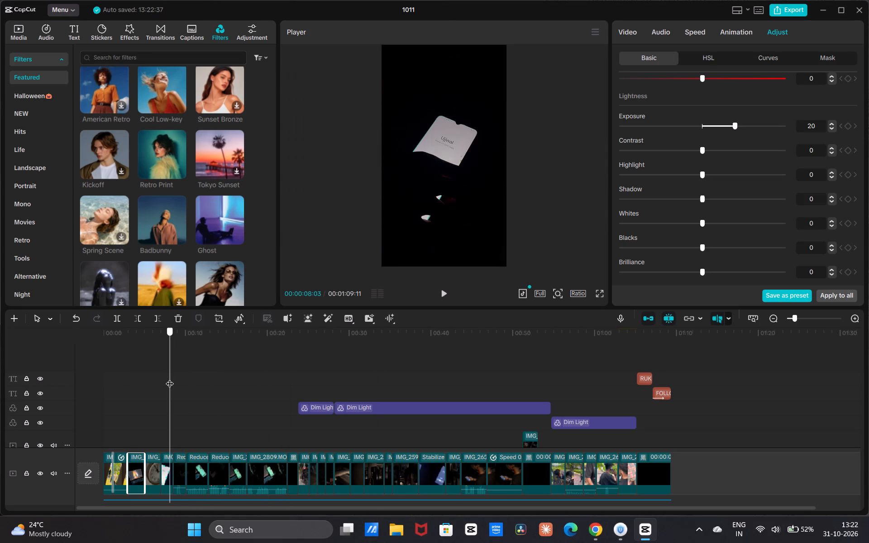
{"action": "left_click", "coordinate": [122, 33]}
{"action": "left_click", "coordinate": [117, 57]}
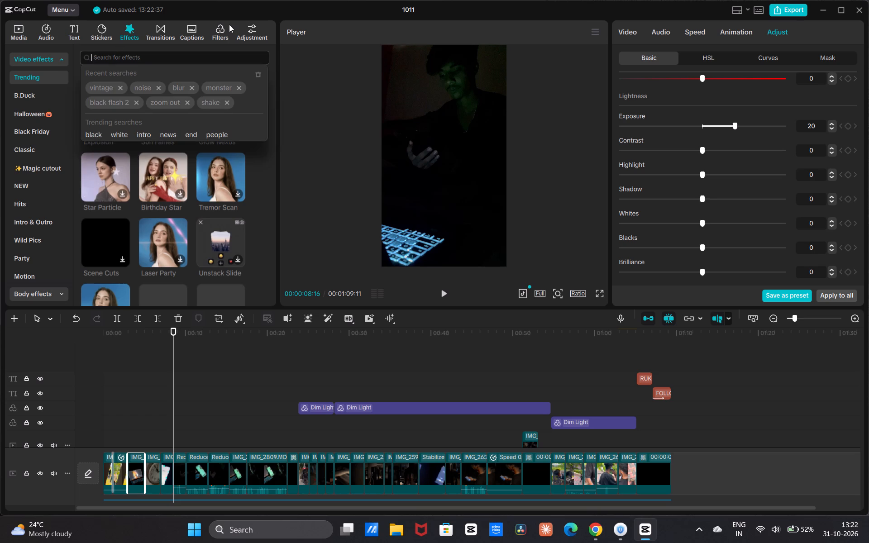
{"action": "key", "text": "l"}
{"action": "key", "text": "i"}
{"action": "type", "text": "GHT"}
{"action": "key", "text": "Return"}
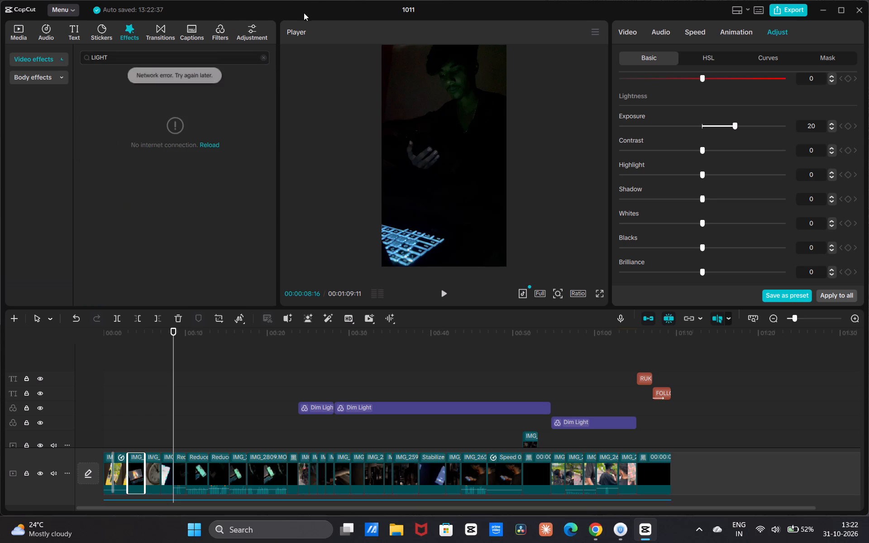
{"action": "left_click", "coordinate": [263, 58]}
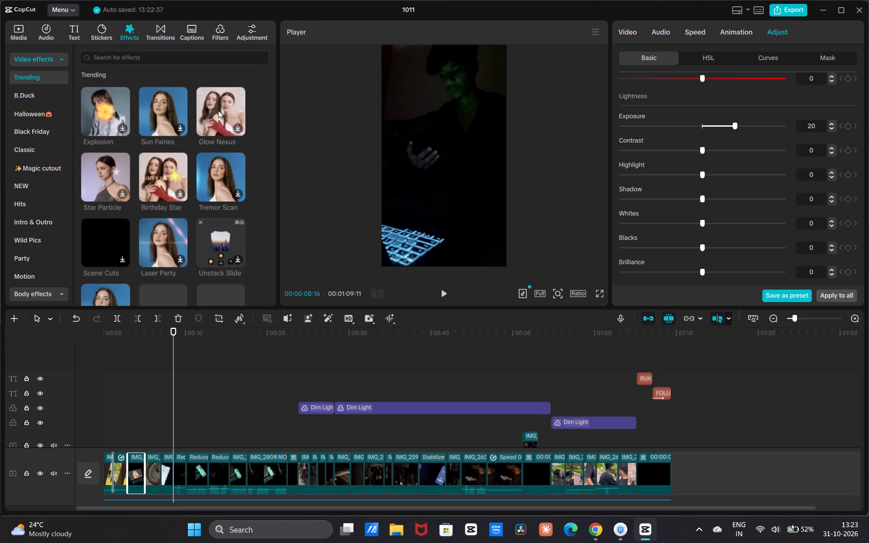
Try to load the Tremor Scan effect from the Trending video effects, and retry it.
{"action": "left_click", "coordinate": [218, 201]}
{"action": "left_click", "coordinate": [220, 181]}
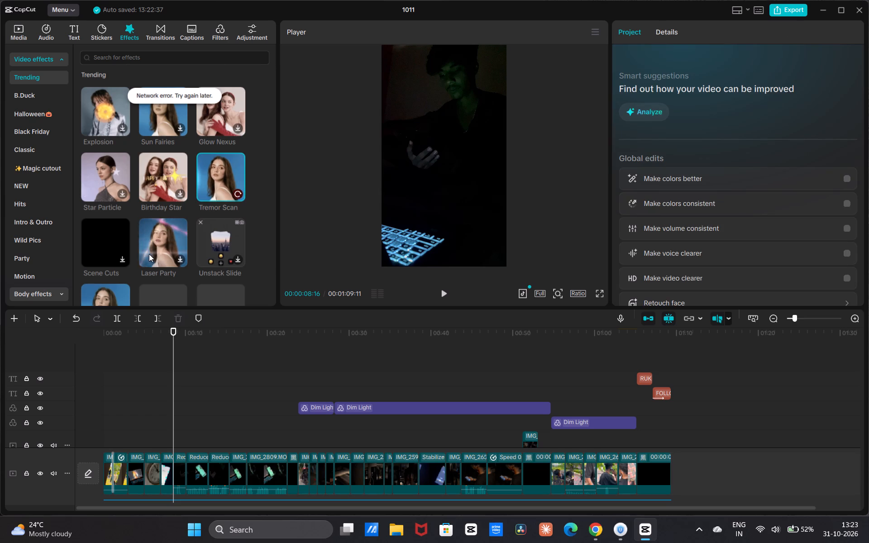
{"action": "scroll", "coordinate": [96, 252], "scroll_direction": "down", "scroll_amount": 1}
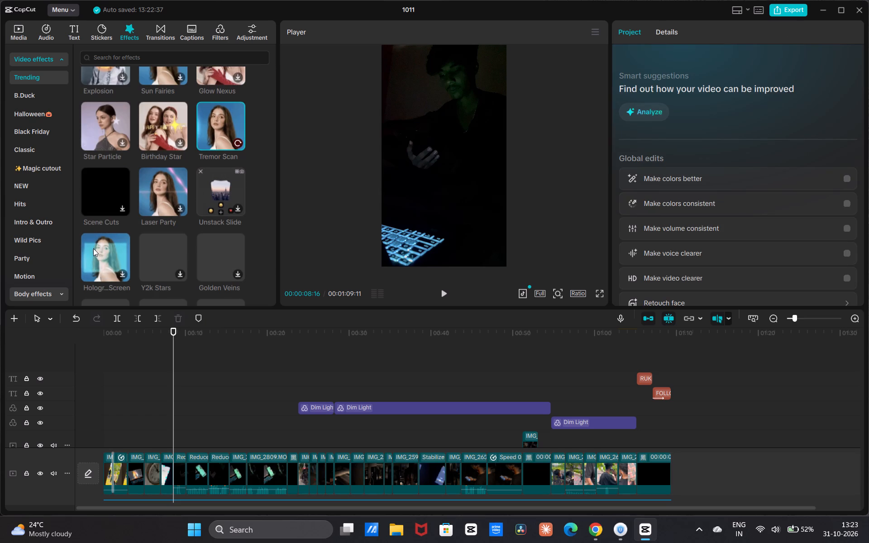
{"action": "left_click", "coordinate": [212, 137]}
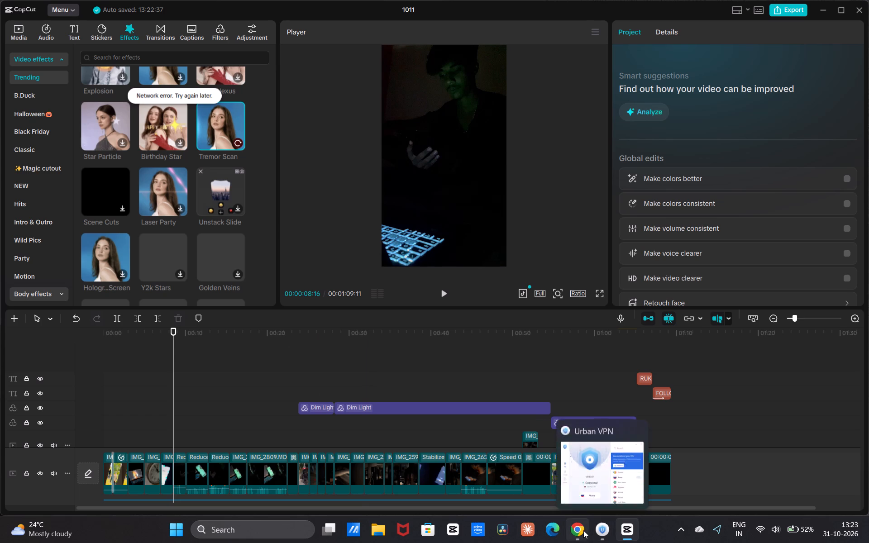
Check the computer's Wi-Fi and VPN status in the system quick settings.
{"action": "left_click", "coordinate": [763, 528]}
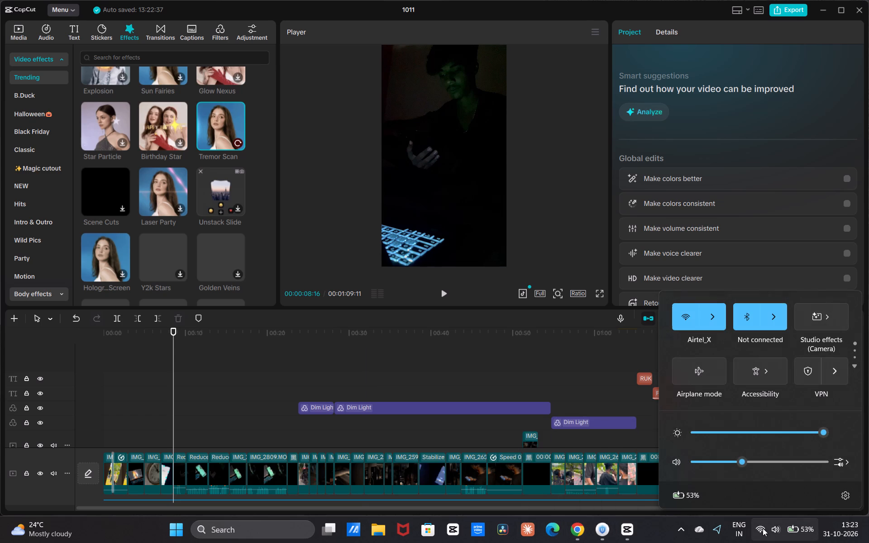
{"action": "left_click", "coordinate": [763, 528]}
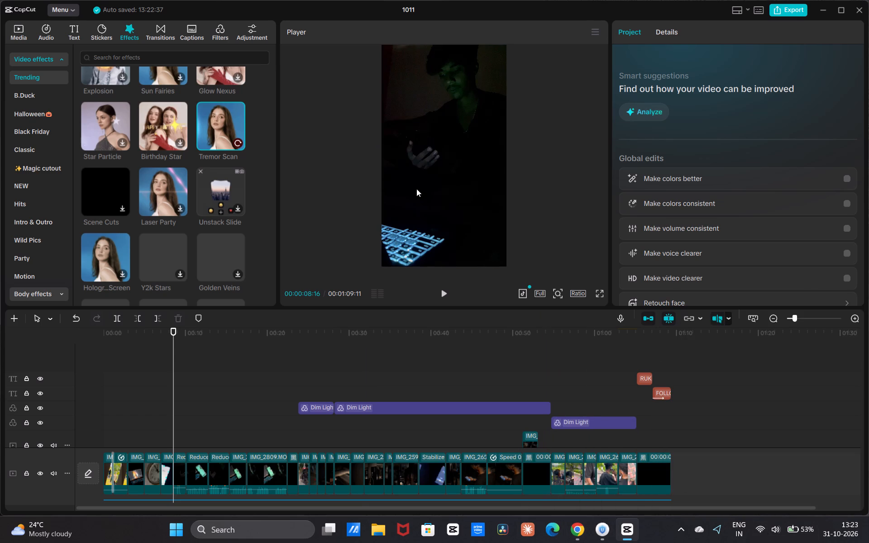
Close the 1011 project and exit CapCut.
{"action": "left_click", "coordinate": [864, 11]}
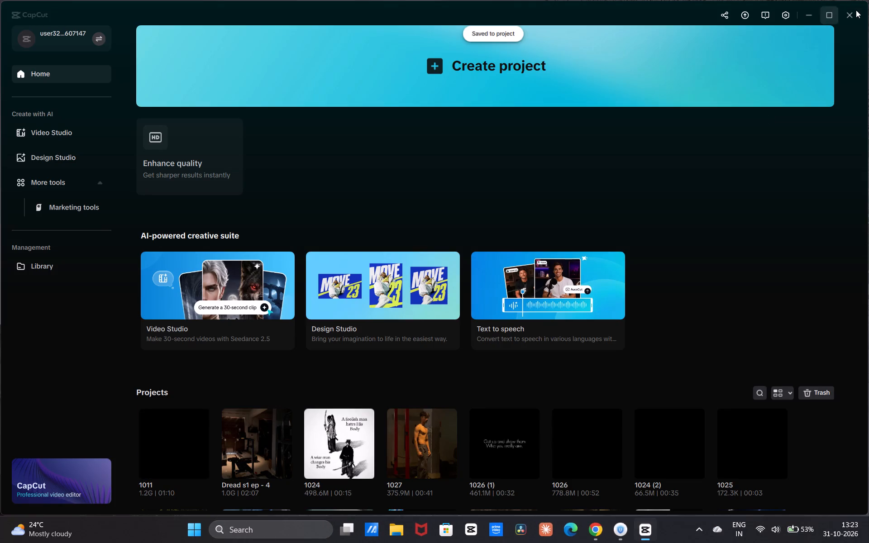
{"action": "left_click", "coordinate": [852, 14]}
Switch to UrbanVPN, look through its settings, connection and account pages, and close the opened browser and the VPN window.
{"action": "left_click", "coordinate": [656, 532]}
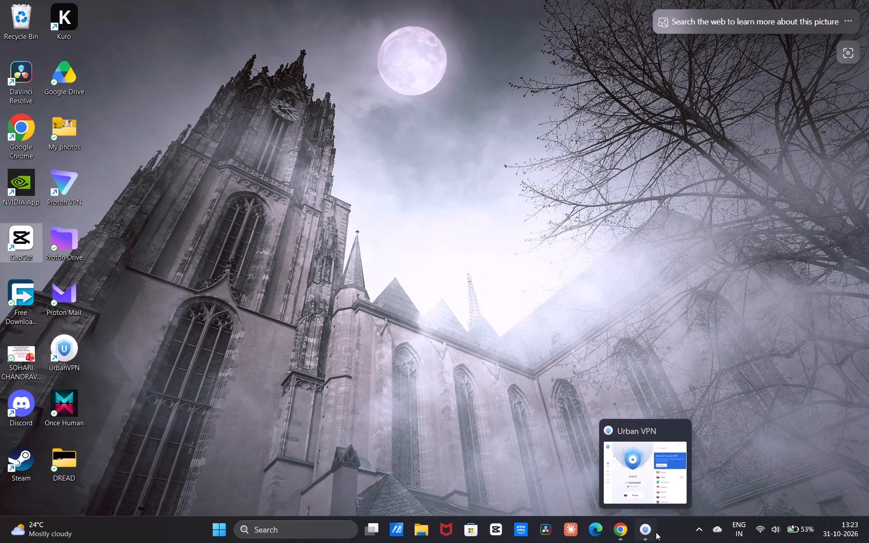
{"action": "left_click", "coordinate": [232, 305]}
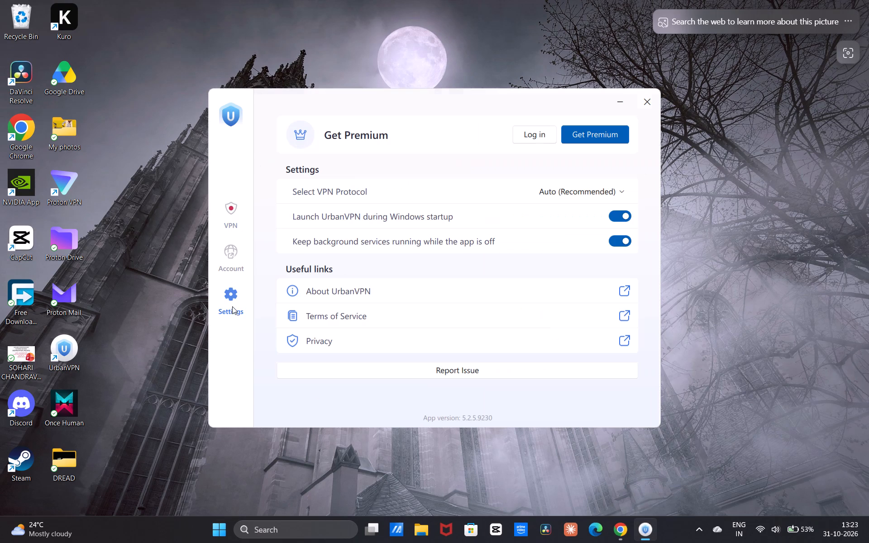
{"action": "left_click", "coordinate": [239, 232]}
{"action": "left_click", "coordinate": [230, 250]}
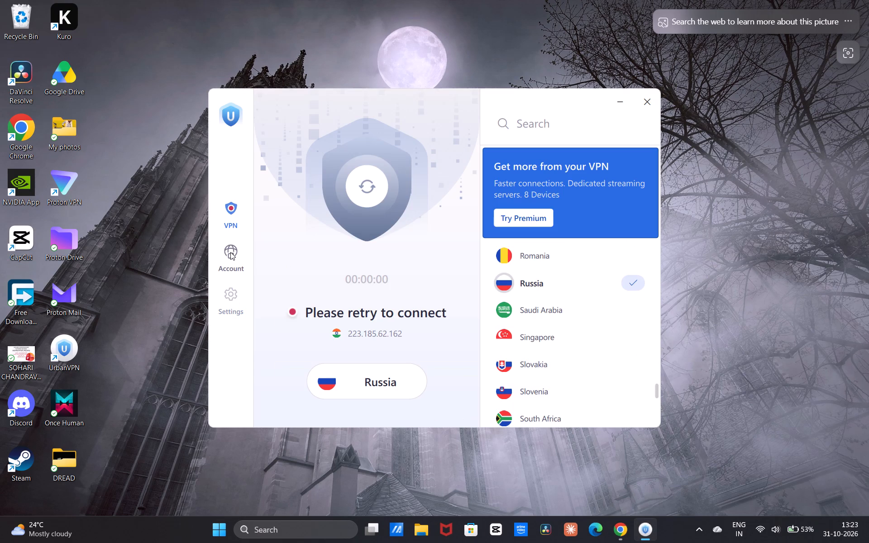
{"action": "left_click", "coordinate": [230, 253]}
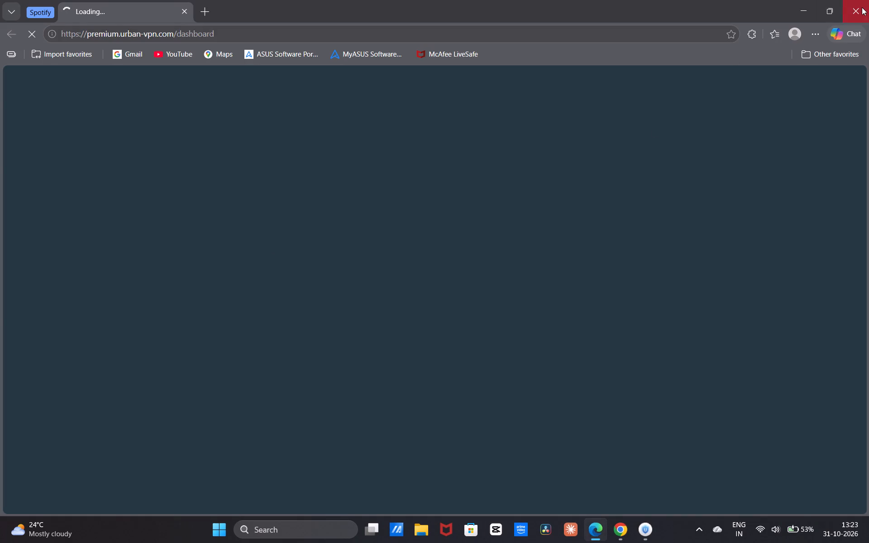
{"action": "left_click", "coordinate": [862, 7]}
{"action": "left_click", "coordinate": [649, 96]}
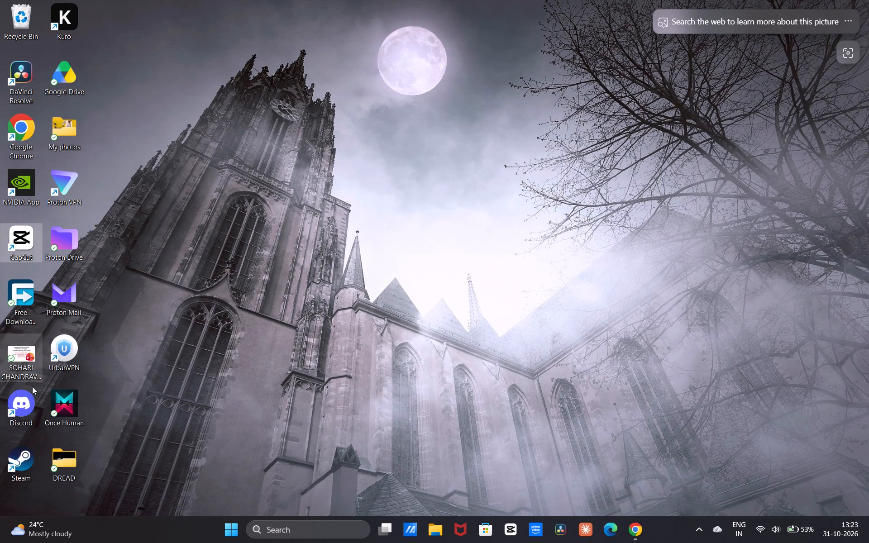
Relaunch UrbanVPN from the desktop and browse its list of server countries to the end.
{"action": "left_click", "coordinate": [58, 353]}
{"action": "left_click_drag", "start_coordinate": [55, 363], "coordinate": [52, 357]}
{"action": "double_click", "coordinate": [79, 354]}
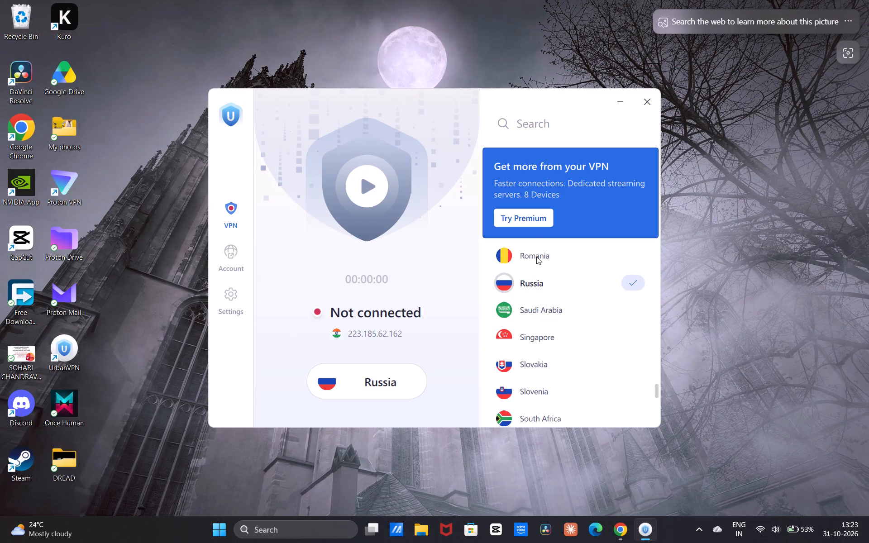
{"action": "scroll", "coordinate": [489, 298], "scroll_direction": "down", "scroll_amount": 5}
{"action": "scroll", "coordinate": [374, 319], "scroll_direction": "down", "scroll_amount": 4}
{"action": "scroll", "coordinate": [440, 264], "scroll_direction": "down", "scroll_amount": 5}
{"action": "scroll", "coordinate": [560, 303], "scroll_direction": "down", "scroll_amount": 11}
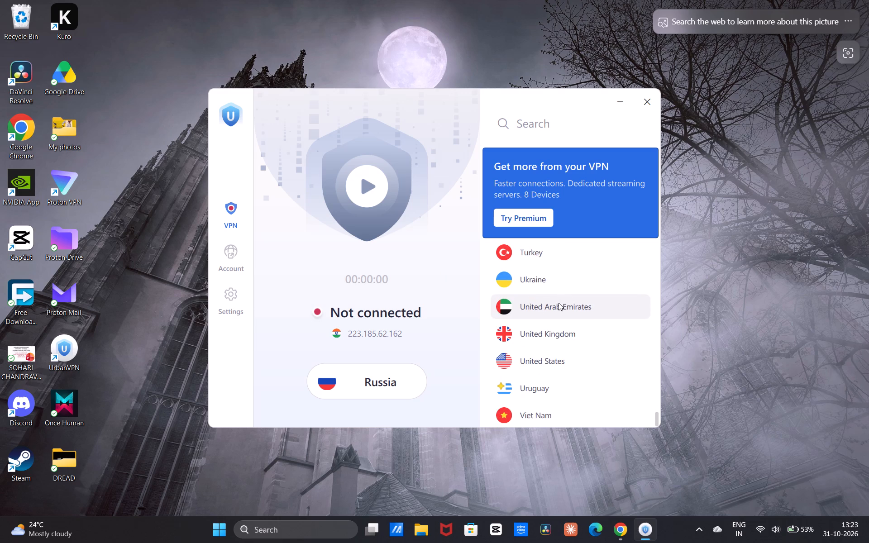
{"action": "scroll", "coordinate": [559, 303], "scroll_direction": "down", "scroll_amount": 5}
Examine UrbanVPN's protocol options without changing the selection, return to the connection view, and open the account page.
{"action": "left_click", "coordinate": [234, 313]}
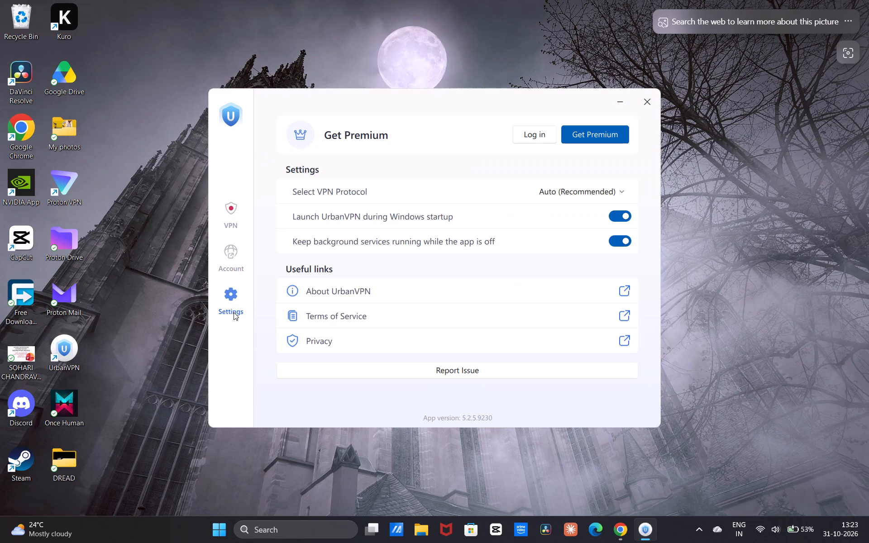
{"action": "scroll", "coordinate": [495, 247], "scroll_direction": "down", "scroll_amount": 4}
{"action": "left_click", "coordinate": [554, 198]}
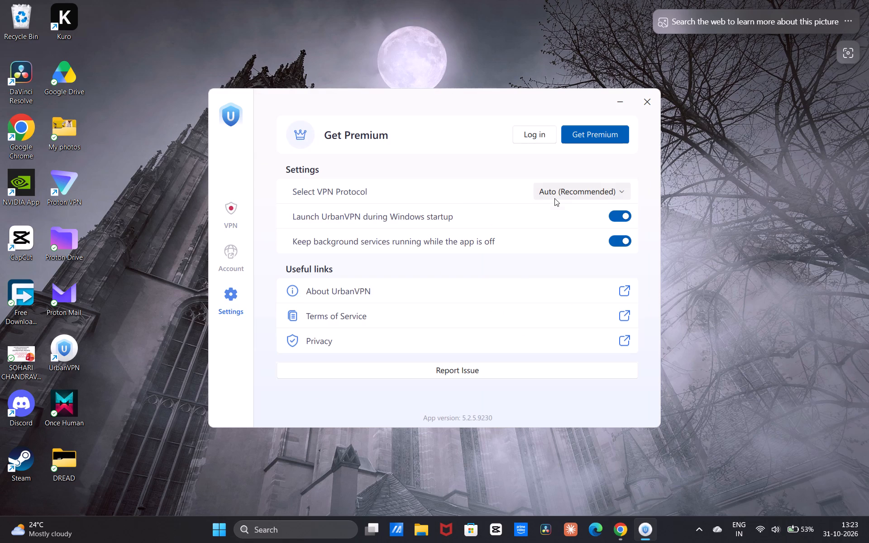
{"action": "double_click", "coordinate": [554, 198]}
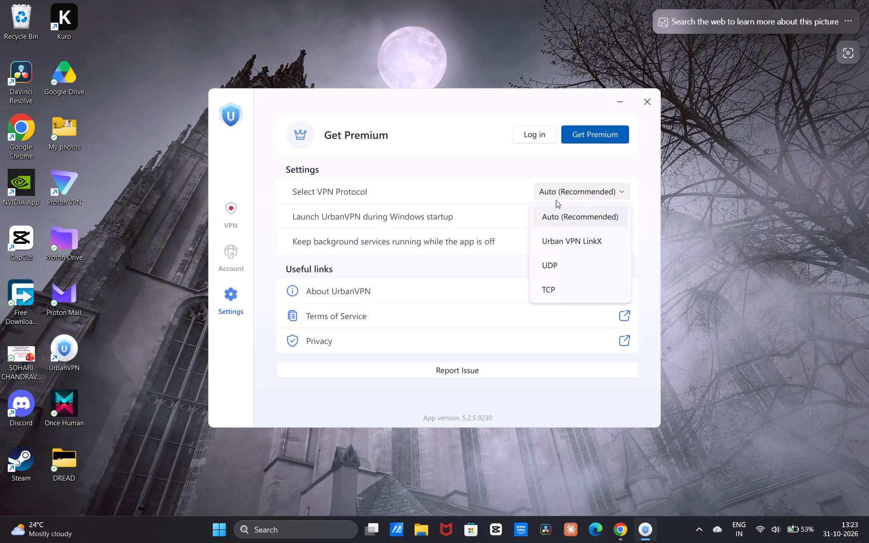
{"action": "left_click", "coordinate": [556, 200]}
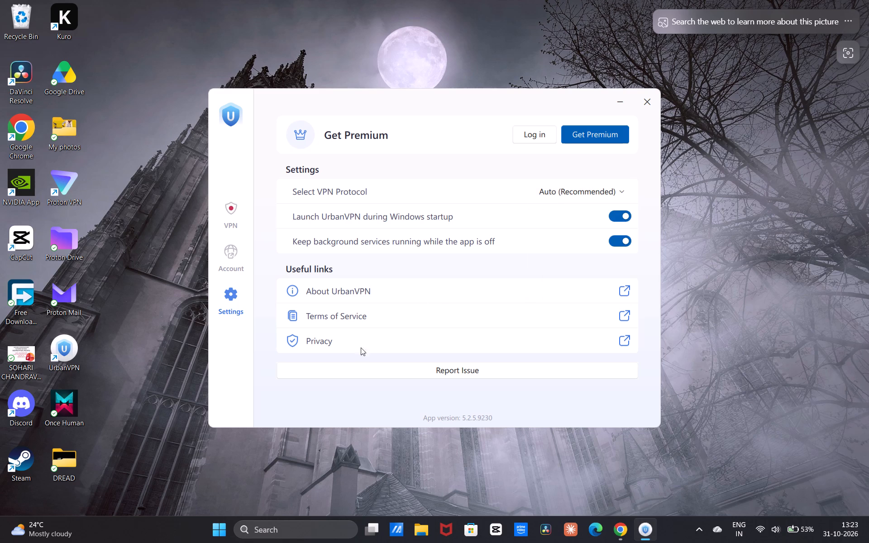
{"action": "left_click", "coordinate": [215, 215]}
{"action": "left_click", "coordinate": [230, 263]}
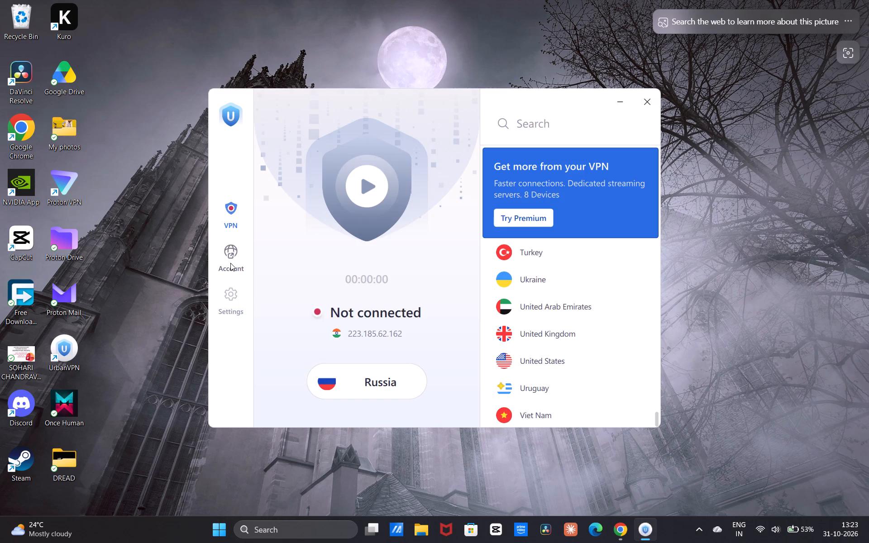